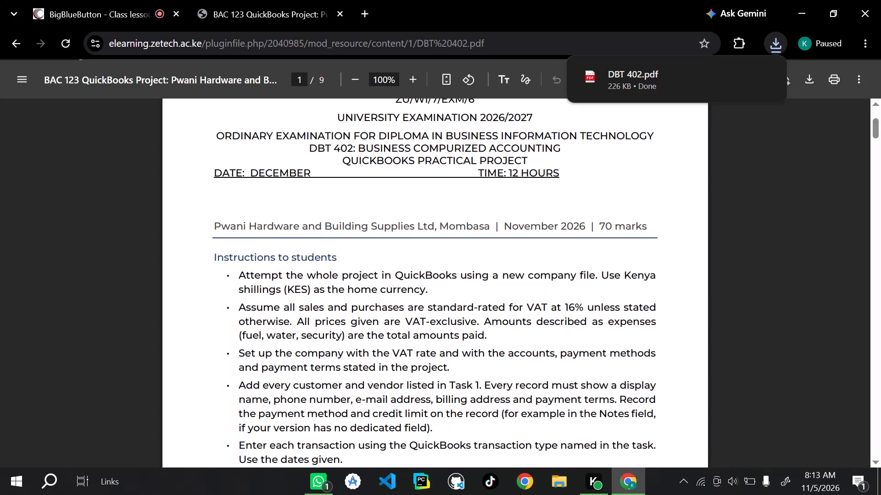
Read the instructions to students on the first page of the DBT 402 QuickBooks project paper.
scroll(335, 355, "down", 1)
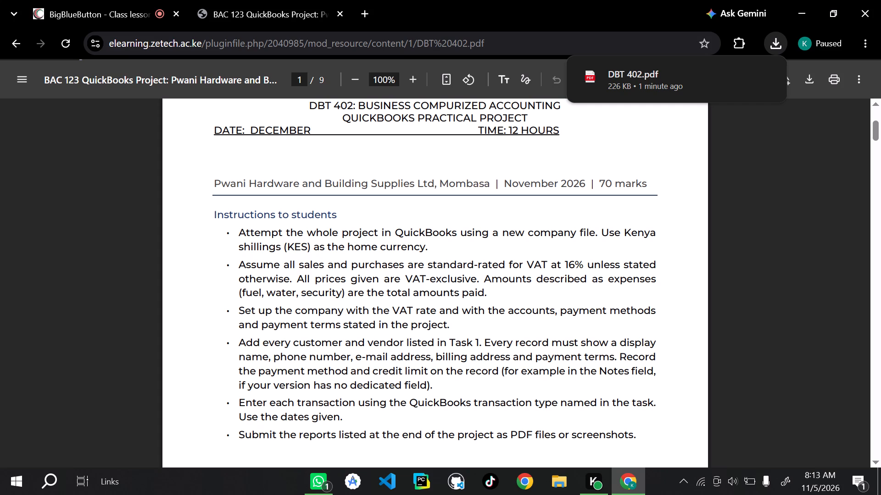
scroll(335, 355, "down", 1)
scroll(335, 355, "up", 1)
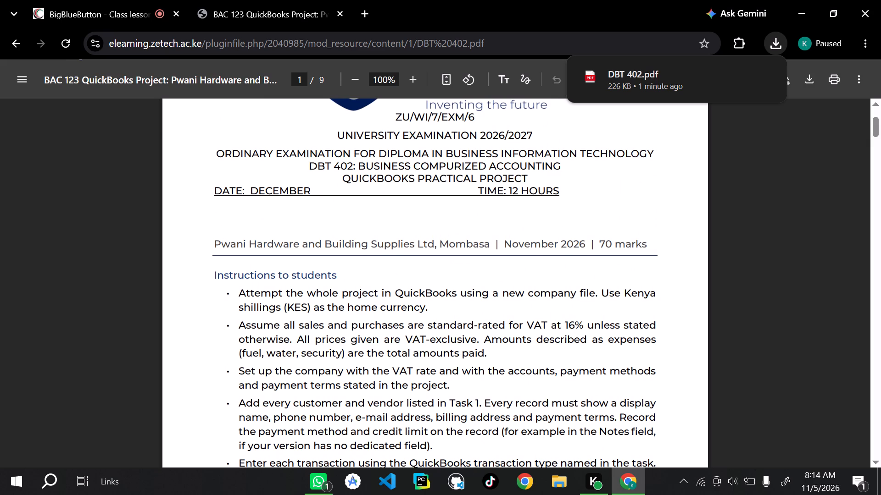
scroll(335, 355, "down", 2)
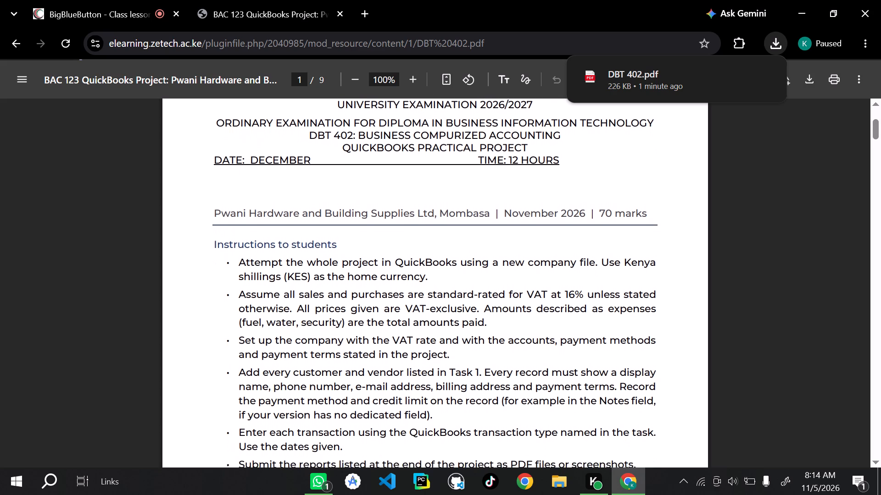
scroll(335, 355, "down", 2)
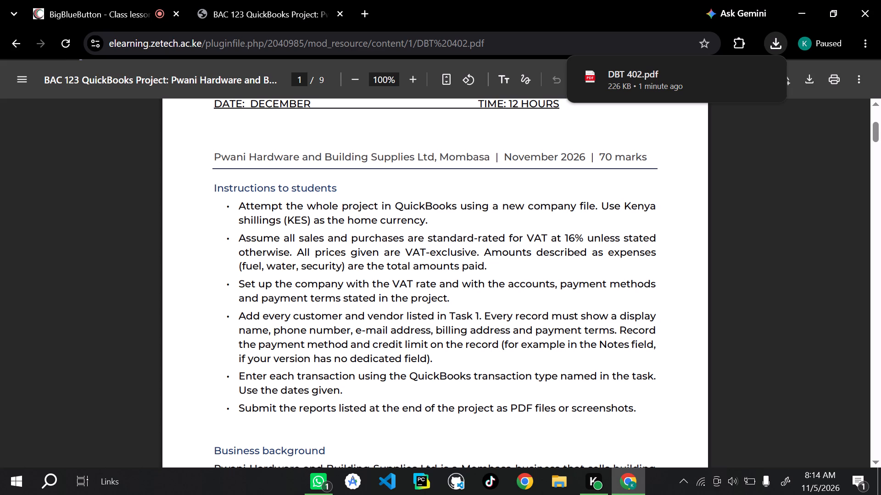
scroll(481, 323, "down", 1)
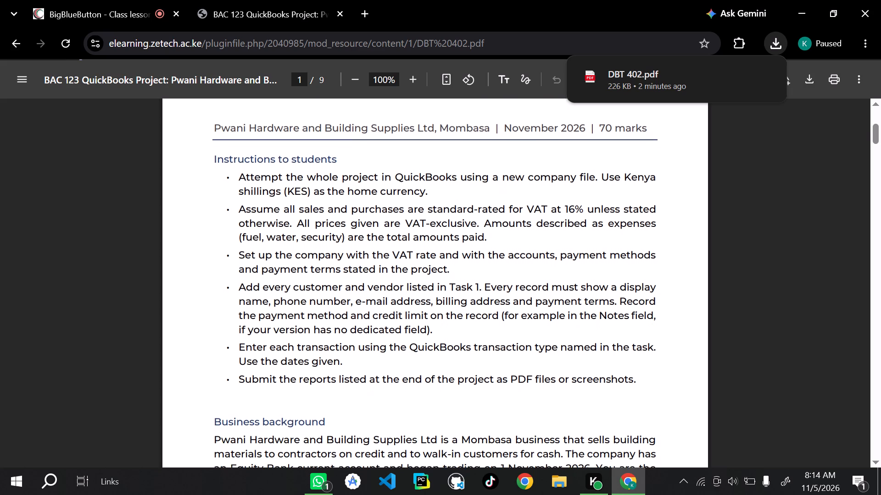
scroll(481, 323, "down", 1)
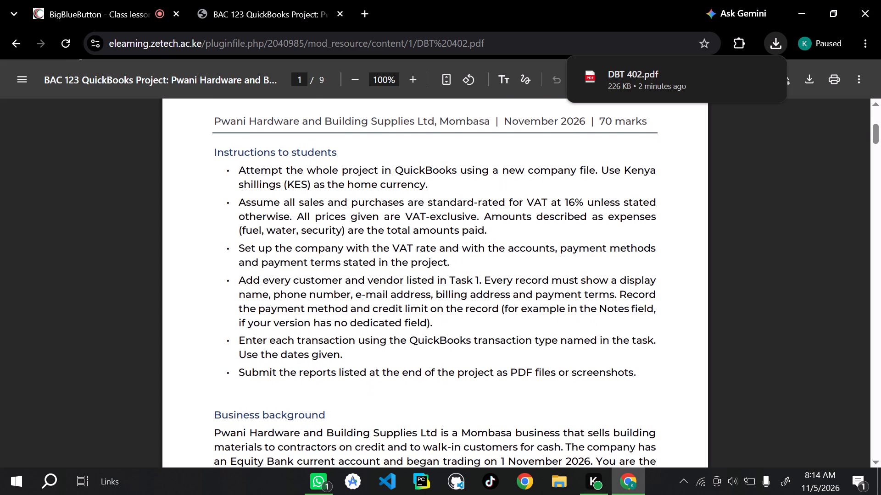
scroll(481, 323, "down", 2)
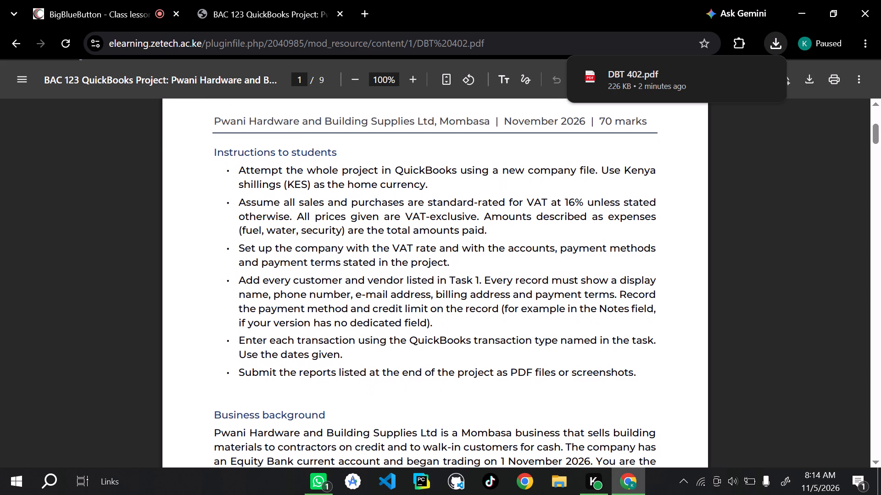
scroll(481, 323, "down", 5)
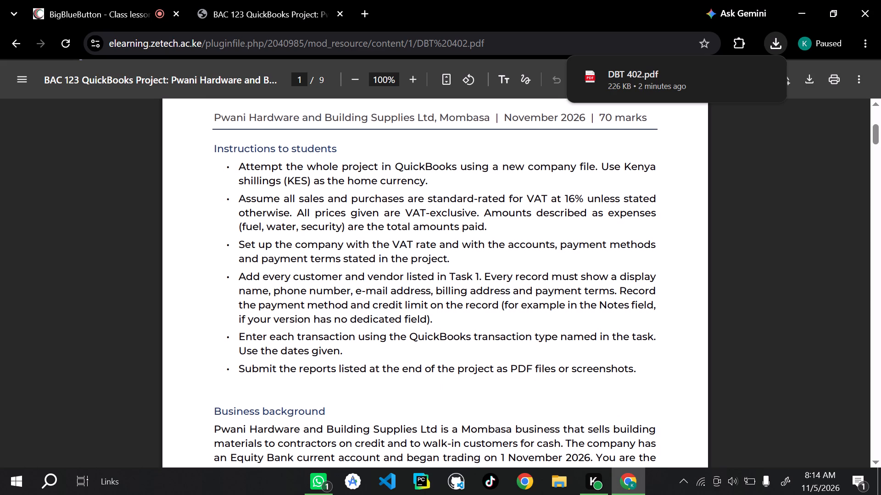
scroll(481, 323, "down", 3)
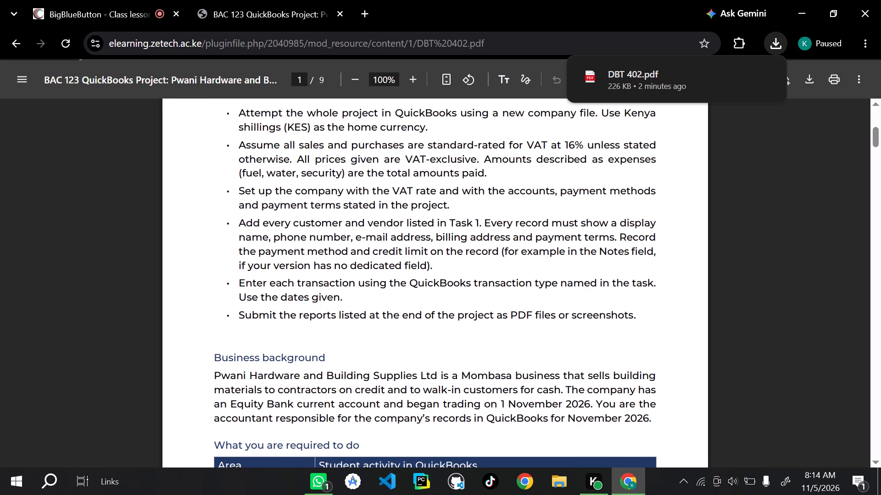
Read the business background of Pwani Hardware and Building Supplies Ltd and the customers and sales requirements.
scroll(481, 323, "down", 2)
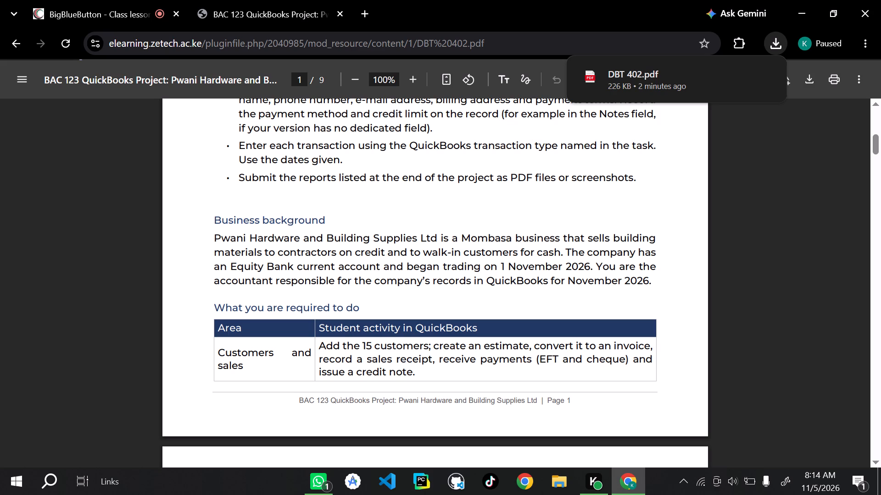
scroll(425, 323, "down", 2)
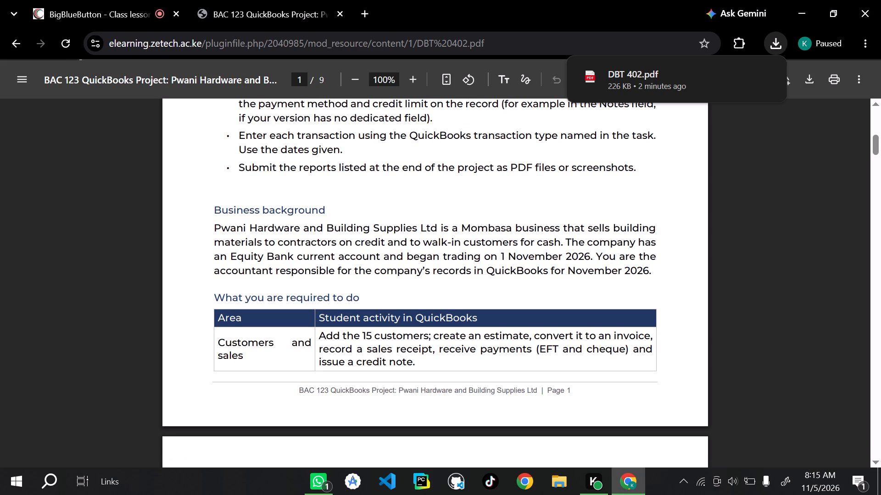
scroll(425, 323, "down", 2)
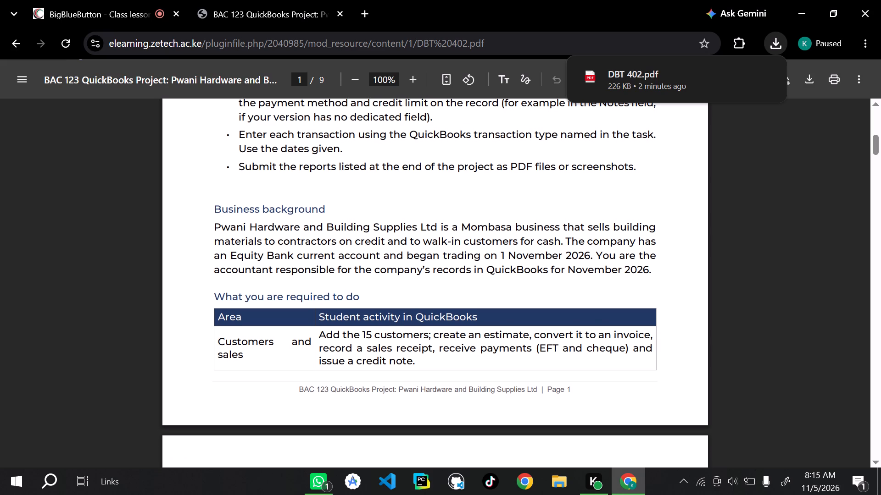
scroll(425, 323, "down", 5)
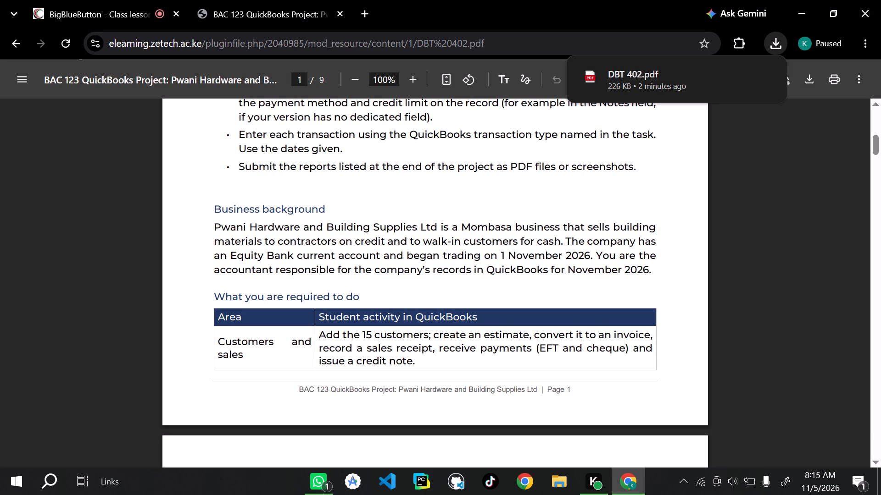
scroll(425, 323, "down", 1)
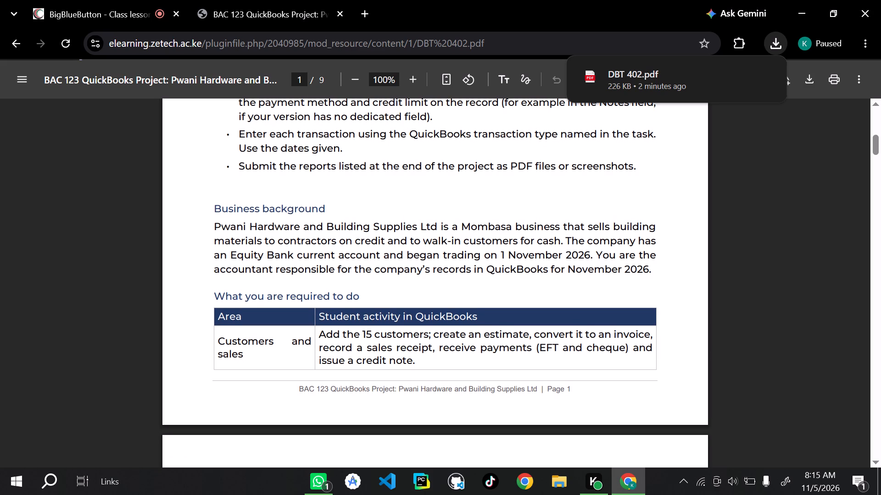
scroll(425, 323, "down", 1)
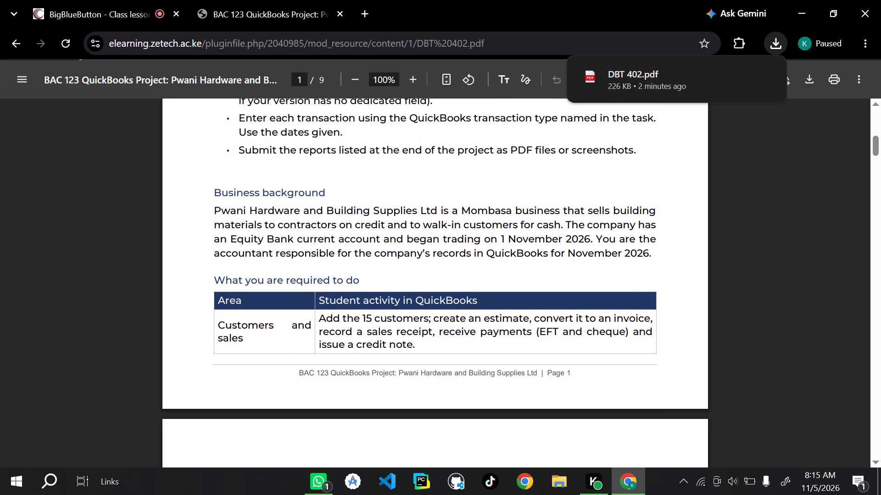
scroll(425, 323, "down", 1)
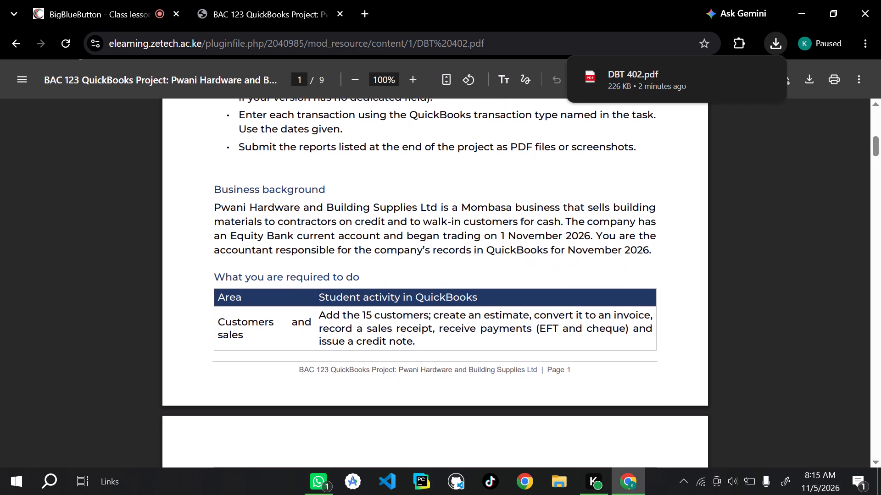
scroll(425, 323, "down", 2)
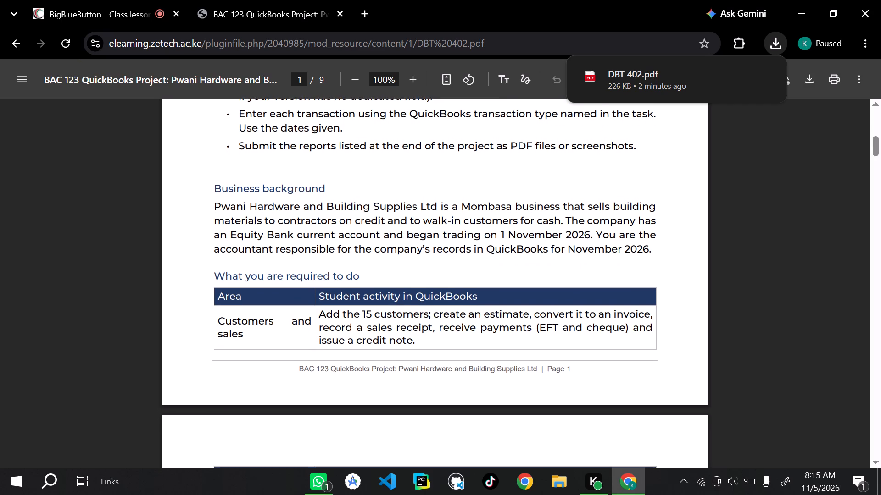
scroll(425, 323, "down", 1)
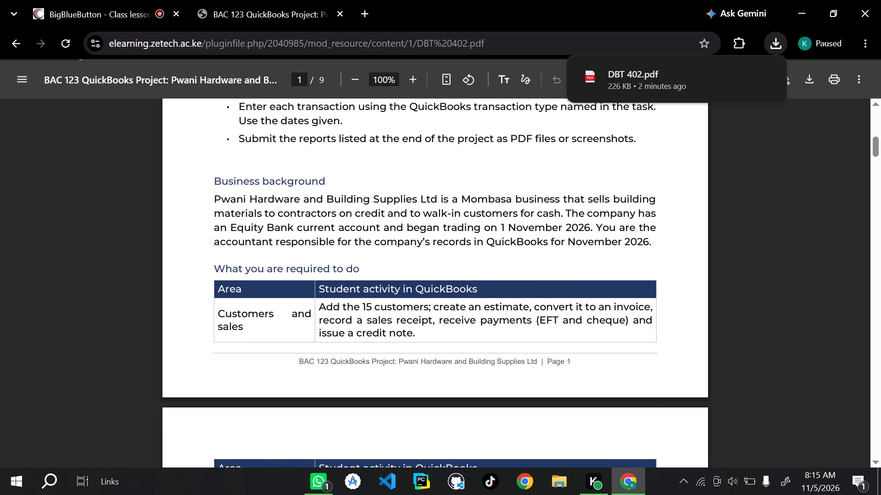
Review the table of required QuickBooks activities, covering vendors and purchases, journals, banking and reports.
scroll(425, 323, "down", 2)
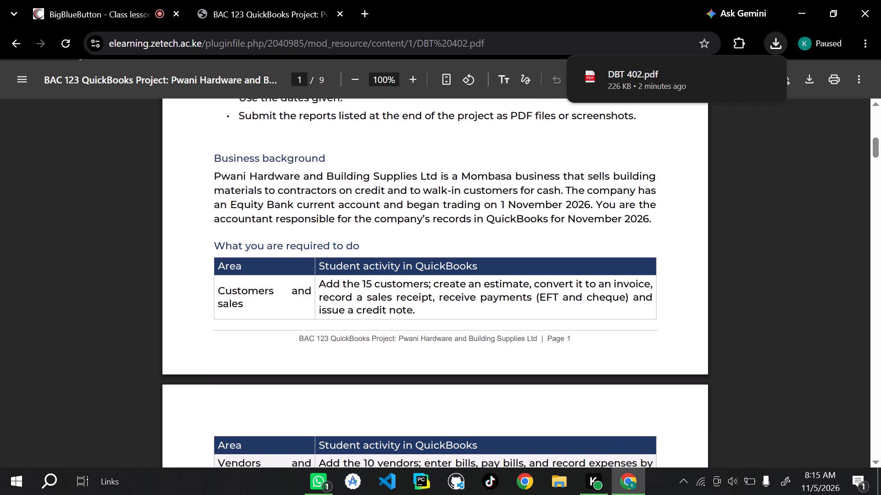
scroll(425, 323, "down", 1)
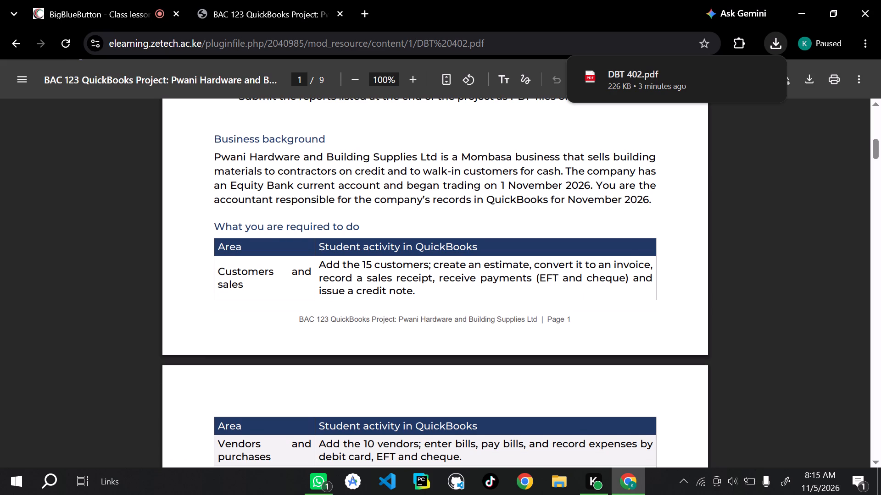
scroll(425, 323, "down", 1)
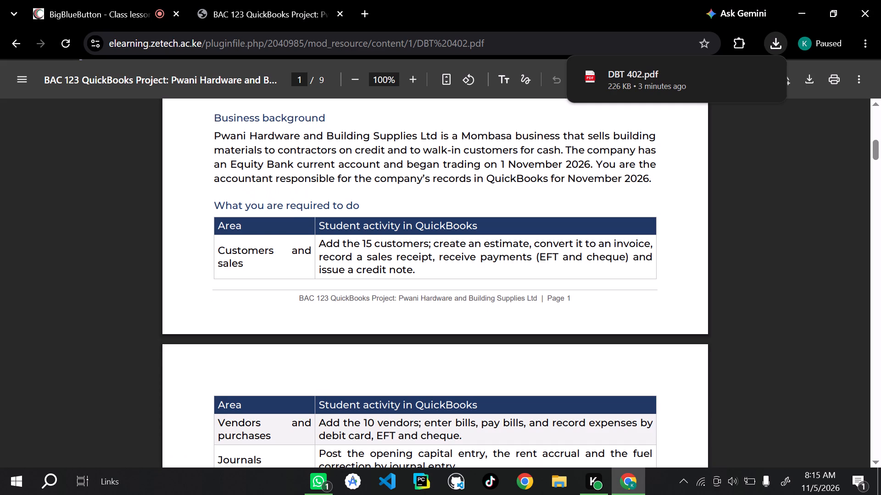
scroll(425, 323, "down", 2)
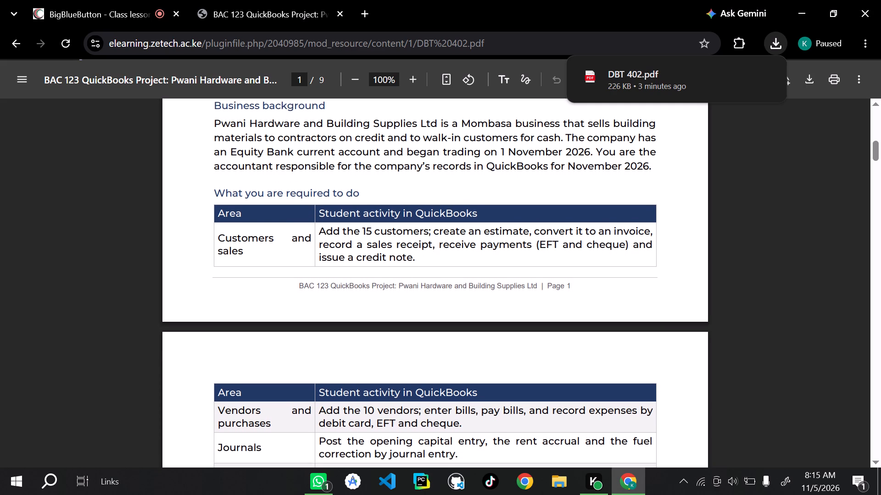
scroll(425, 323, "down", 2)
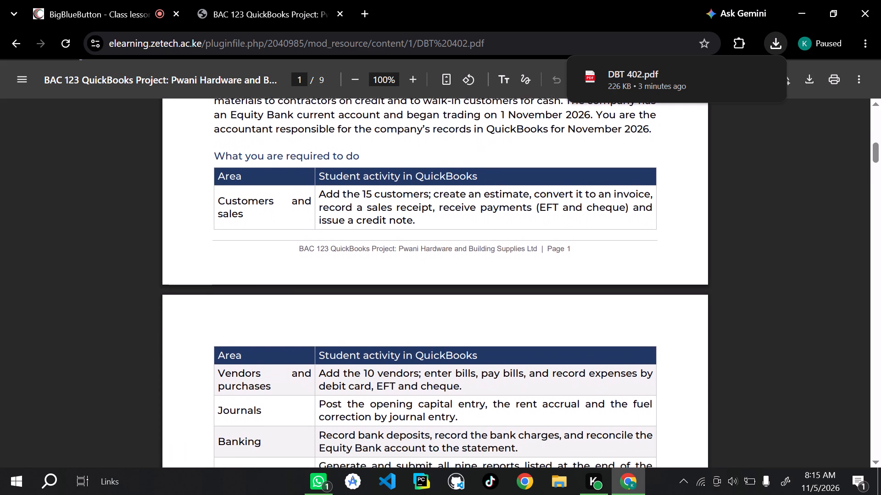
scroll(425, 323, "down", 1)
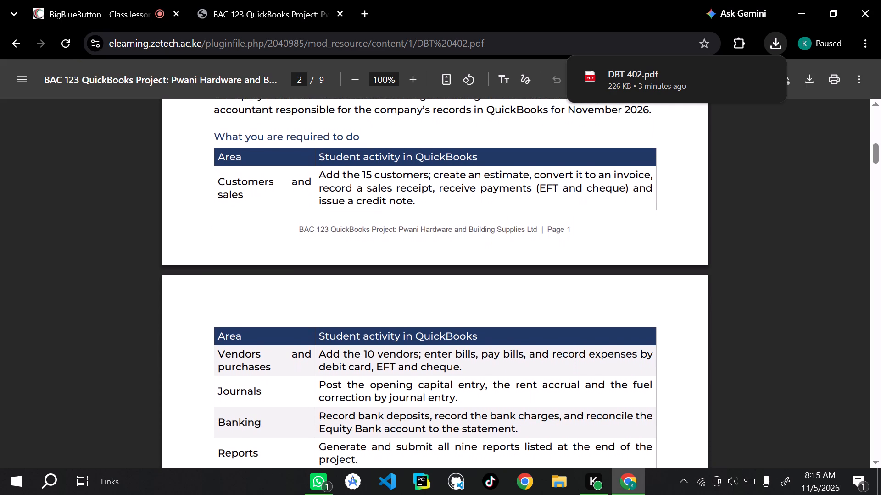
scroll(425, 323, "down", 1)
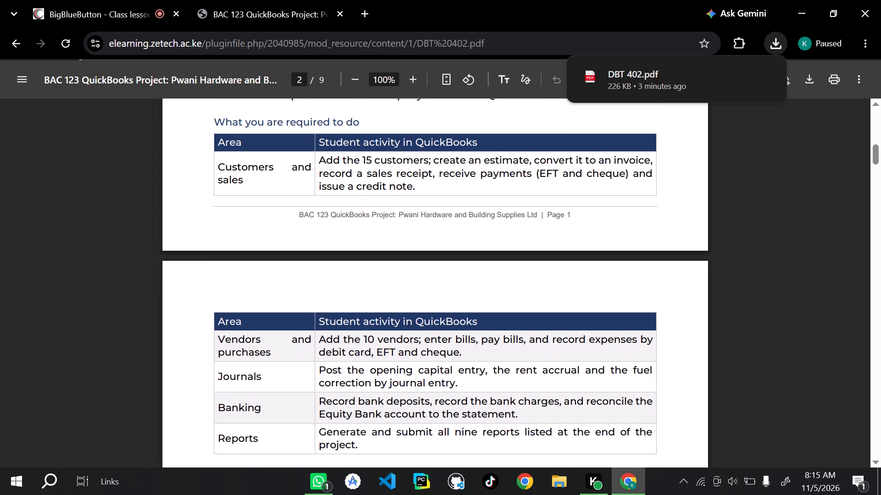
scroll(425, 323, "down", 1)
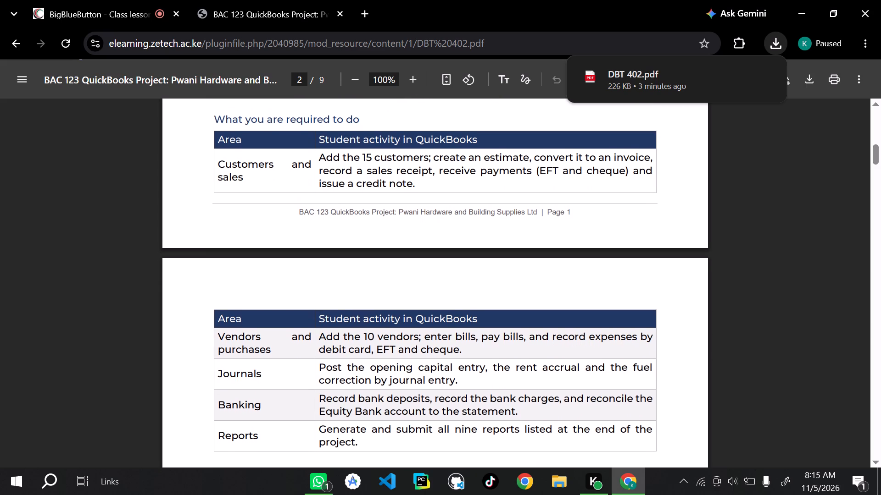
scroll(425, 323, "down", 2)
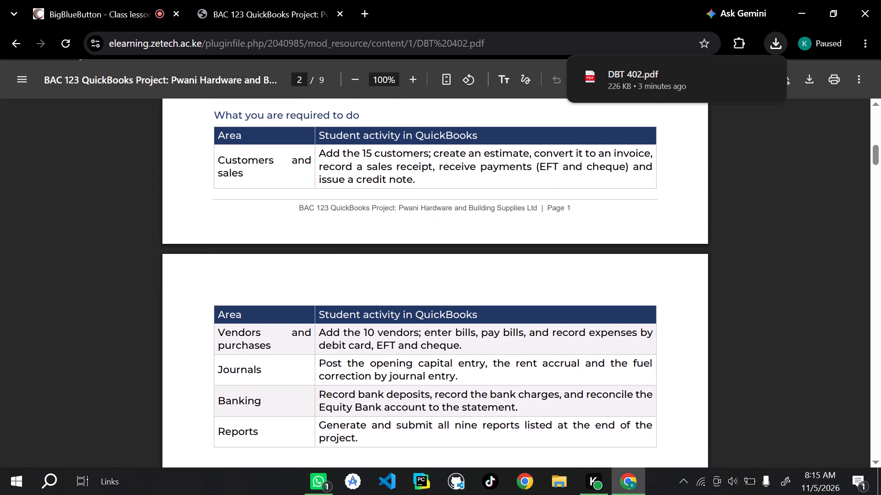
Read Task 1 sections 1.1 and 1.2 on the company settings and the items to create.
scroll(425, 323, "down", 2)
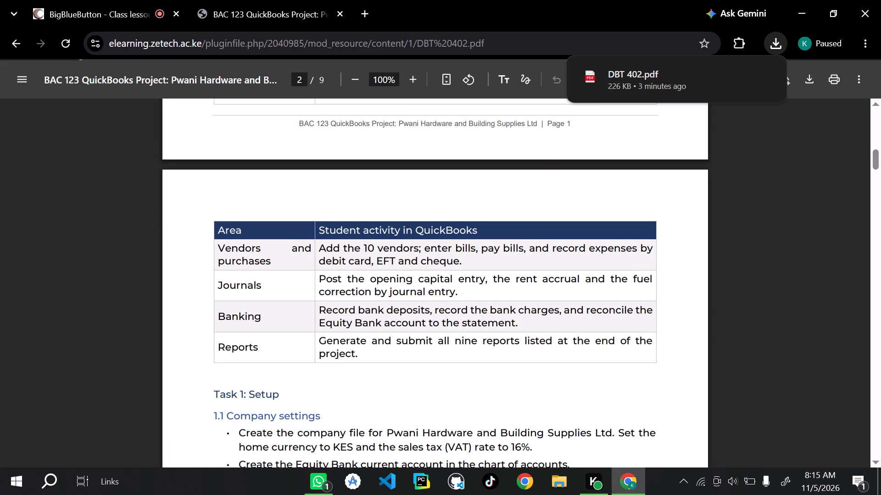
scroll(373, 377, "down", 2)
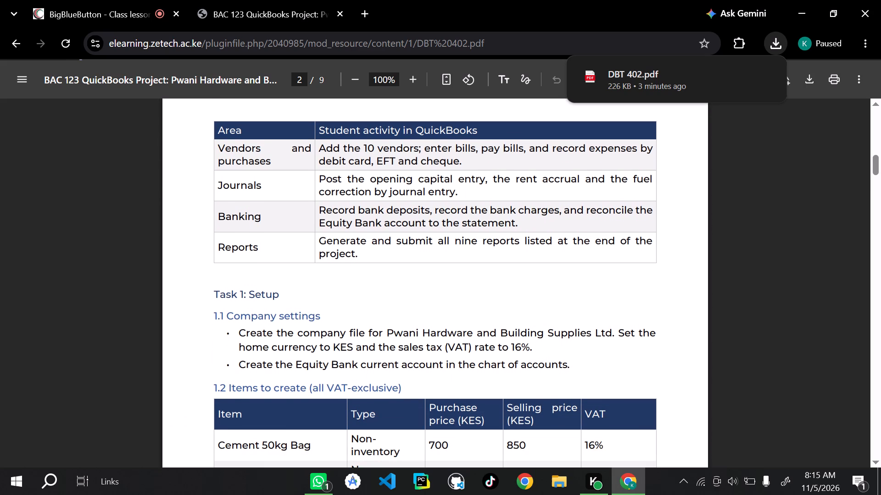
scroll(373, 377, "down", 1)
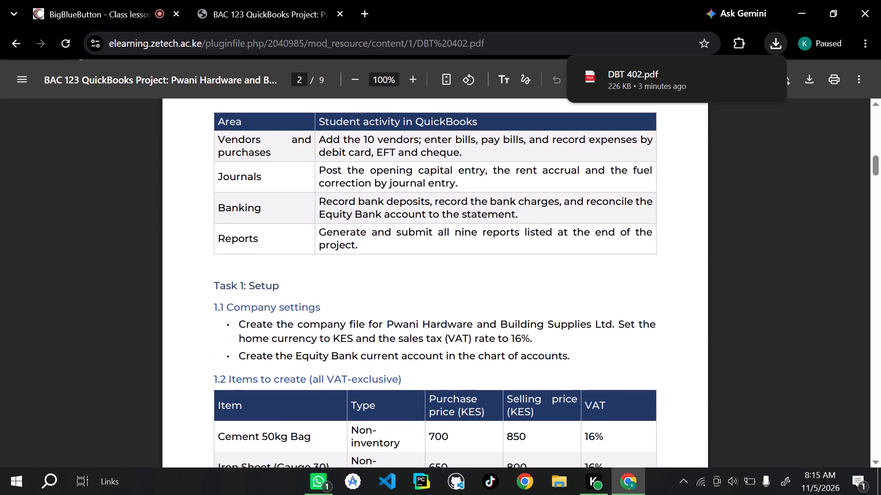
scroll(373, 377, "down", 1)
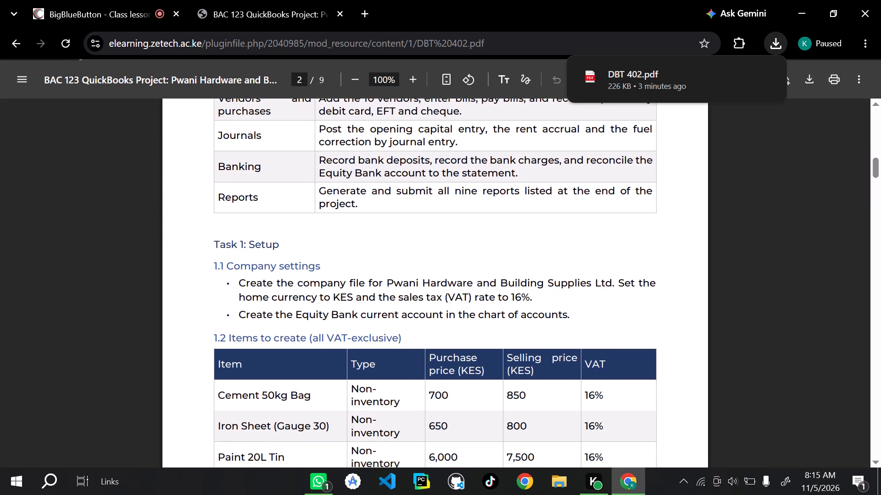
scroll(373, 377, "down", 1)
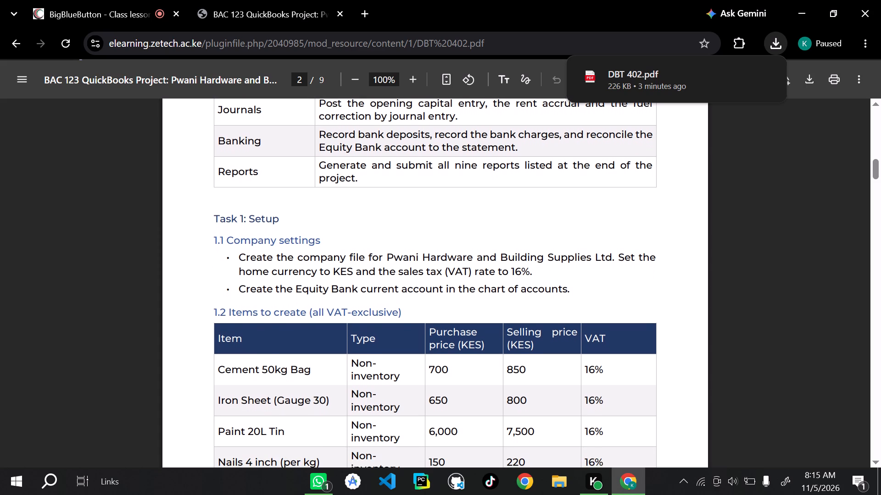
scroll(373, 377, "down", 1)
scroll(324, 324, "down", 1)
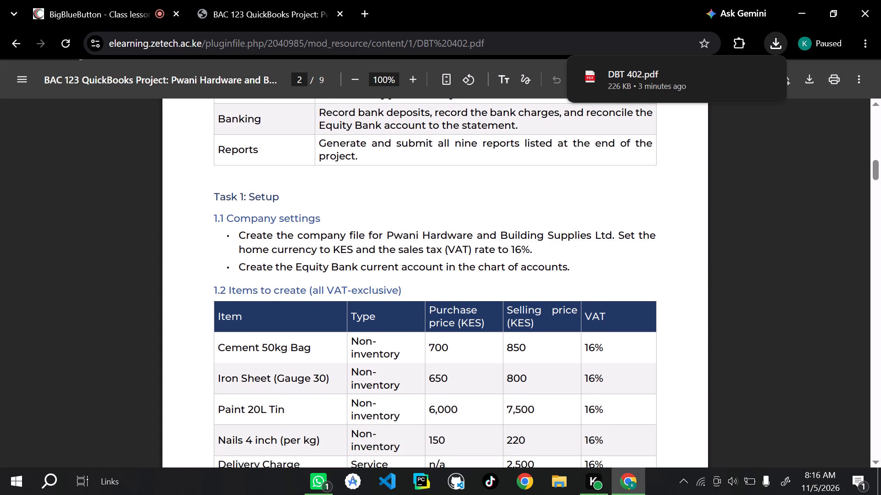
scroll(324, 324, "down", 2)
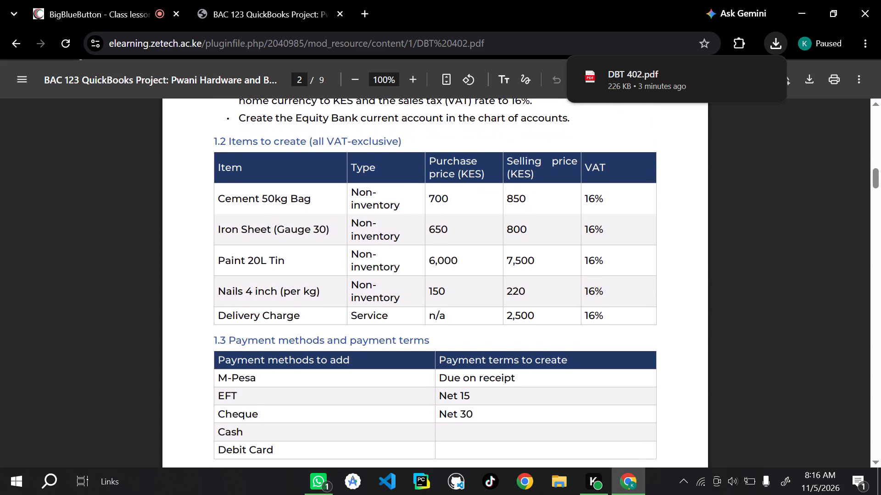
Read sections 1.3 and 1.4 on payment methods, payment terms and the accounts to add to the chart of accounts.
scroll(324, 324, "down", 3)
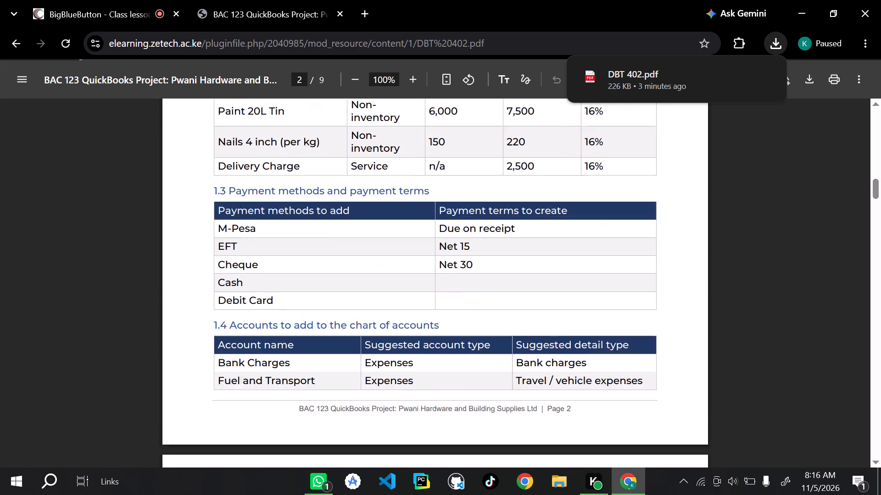
scroll(324, 324, "down", 1)
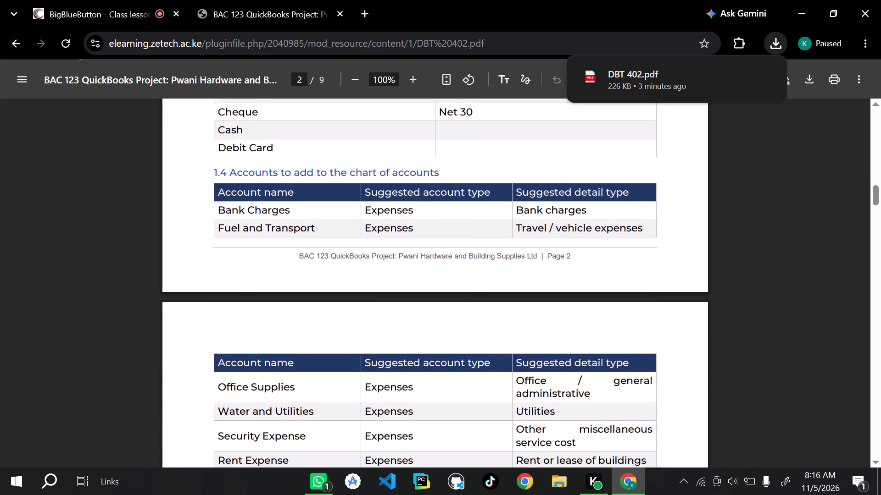
scroll(324, 324, "down", 4)
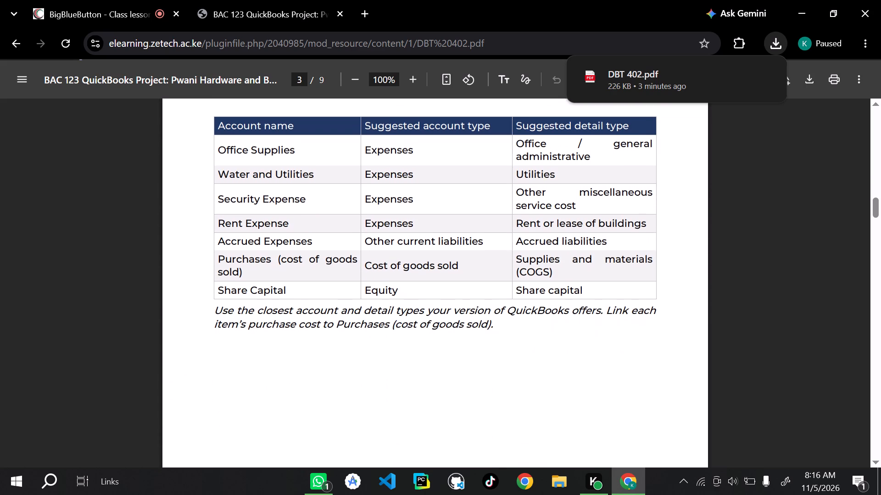
scroll(324, 324, "down", 4)
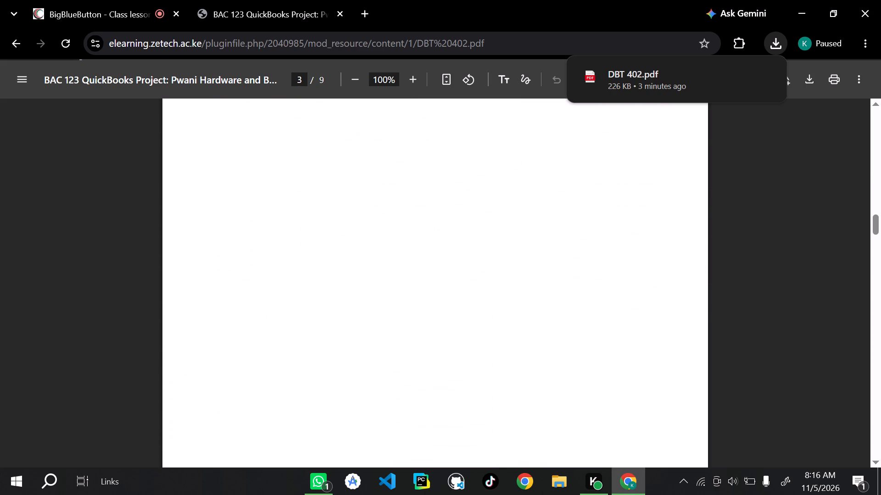
Look through the section 1.5 table of customers to add and return to the payment methods and accounts tables.
scroll(324, 324, "down", 4)
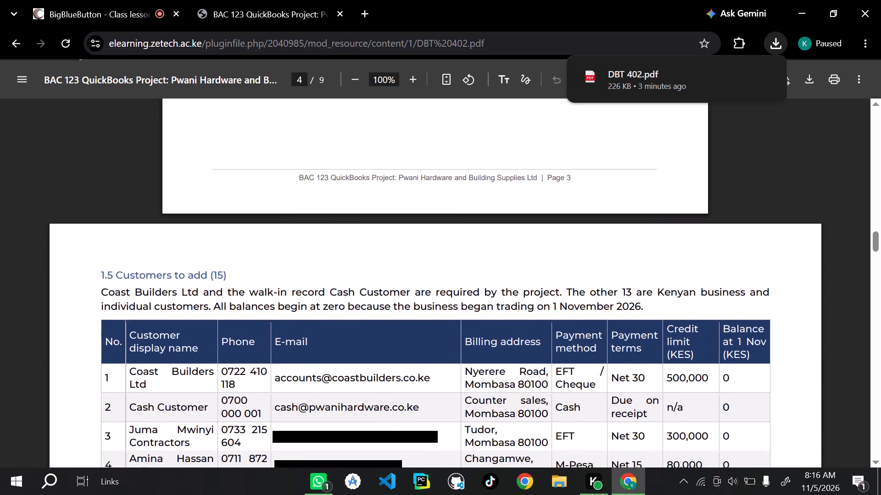
scroll(324, 324, "down", 3)
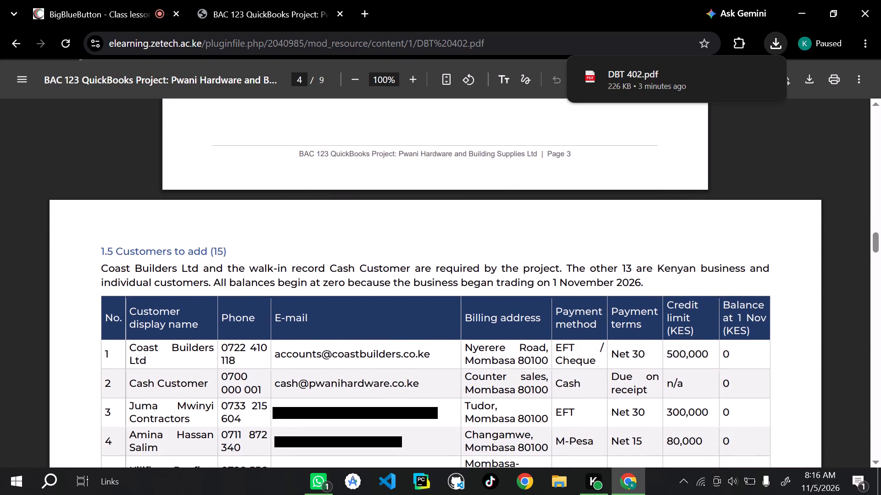
scroll(324, 324, "down", 3)
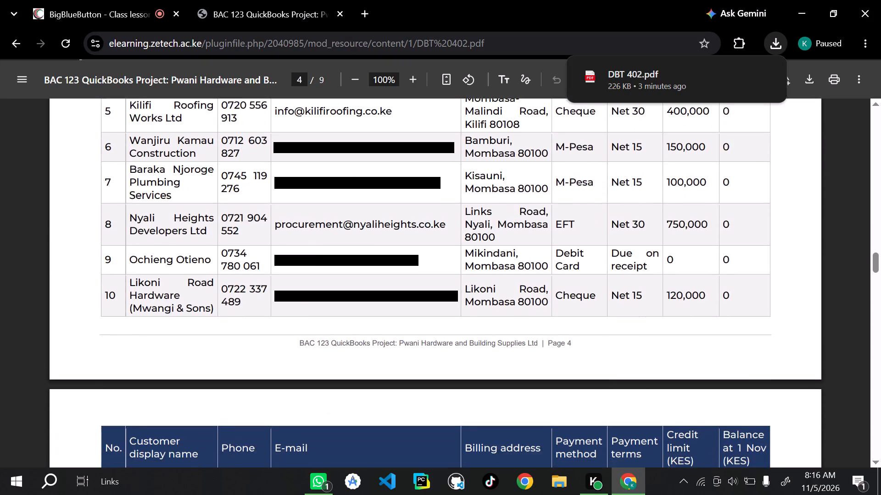
scroll(324, 324, "down", 1)
scroll(324, 324, "up", 4)
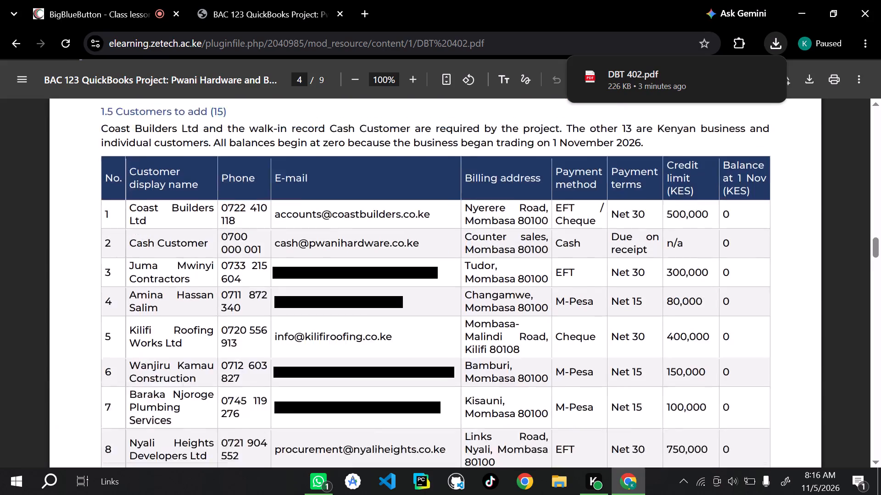
scroll(324, 324, "up", 9)
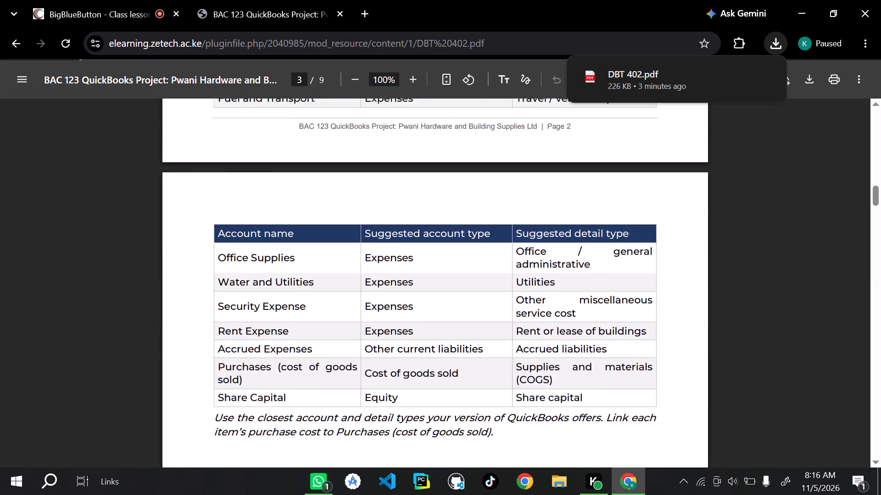
Switch to a separate Chrome window and look up the QuickBooks Online site by entering "qui" as the address.
left_click(527, 494)
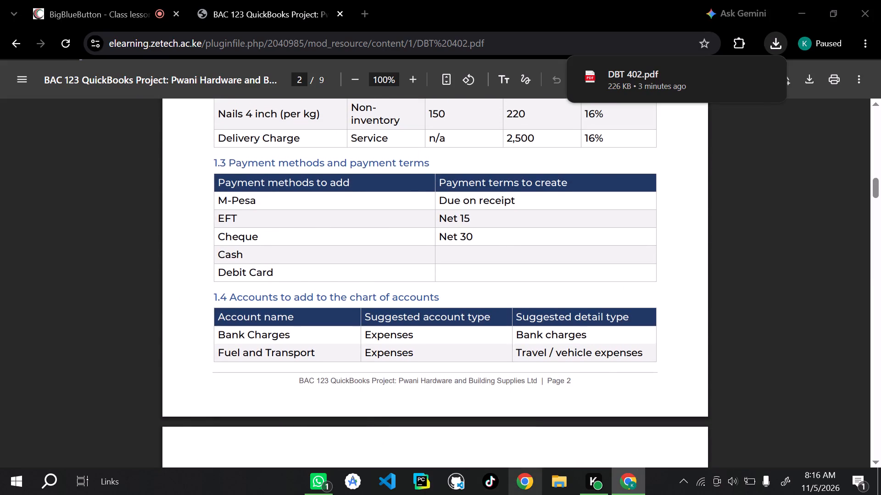
left_click(381, 262)
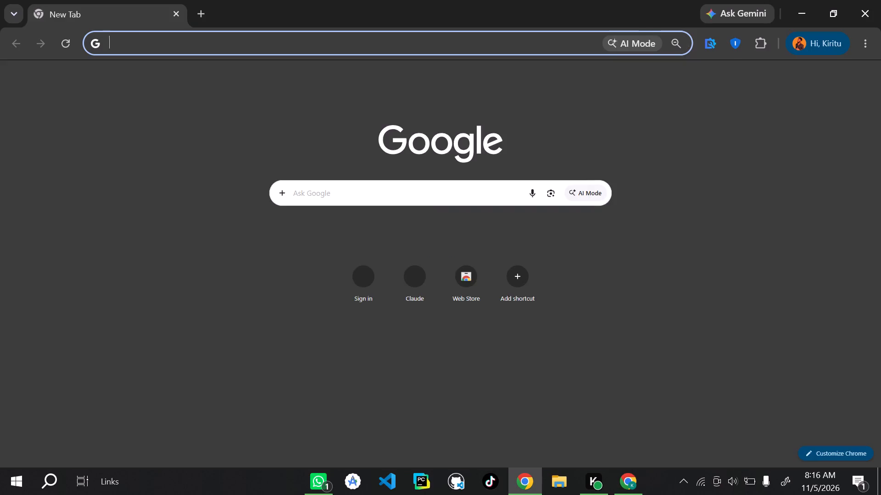
type("qui")
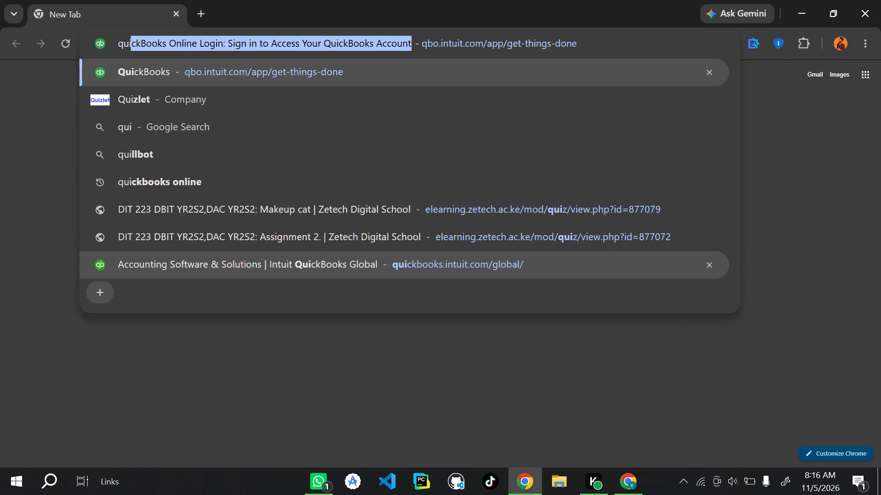
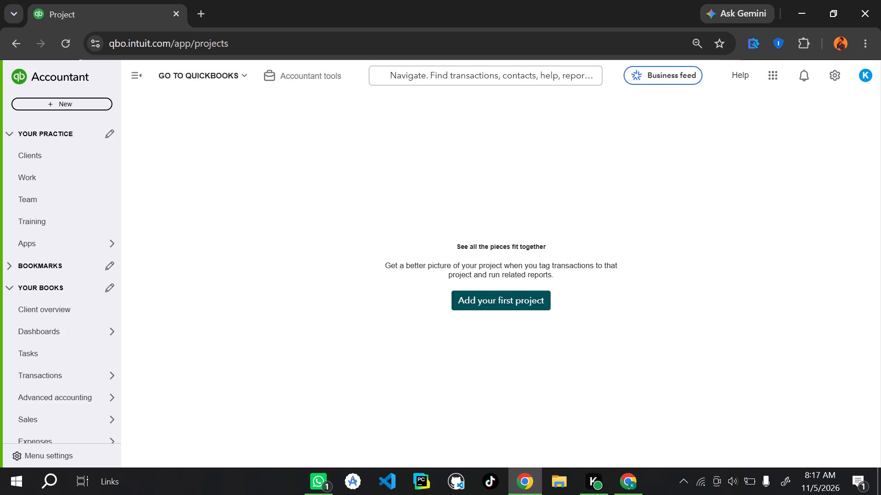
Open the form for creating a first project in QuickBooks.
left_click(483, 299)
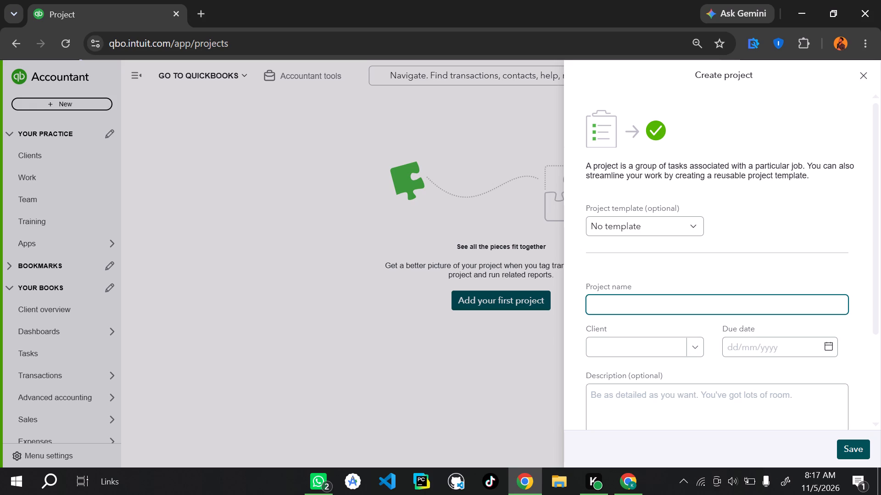
Switch to the project PDF and skim the remaining tasks from payment methods through to the bank statement on the last page.
left_click(630, 492)
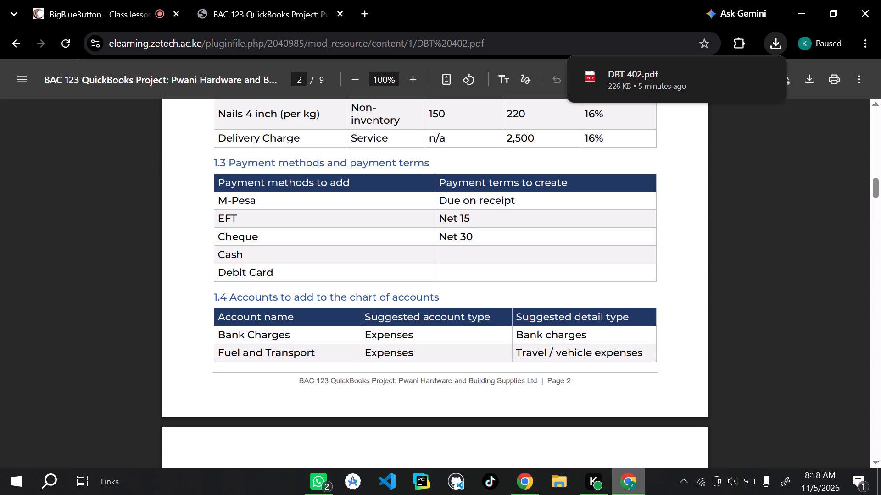
left_click(757, 300)
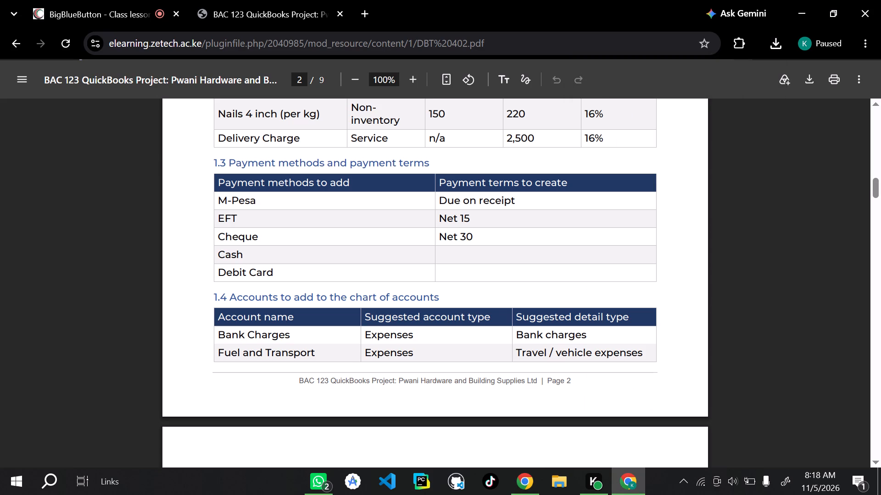
scroll(597, 314, "down", 8)
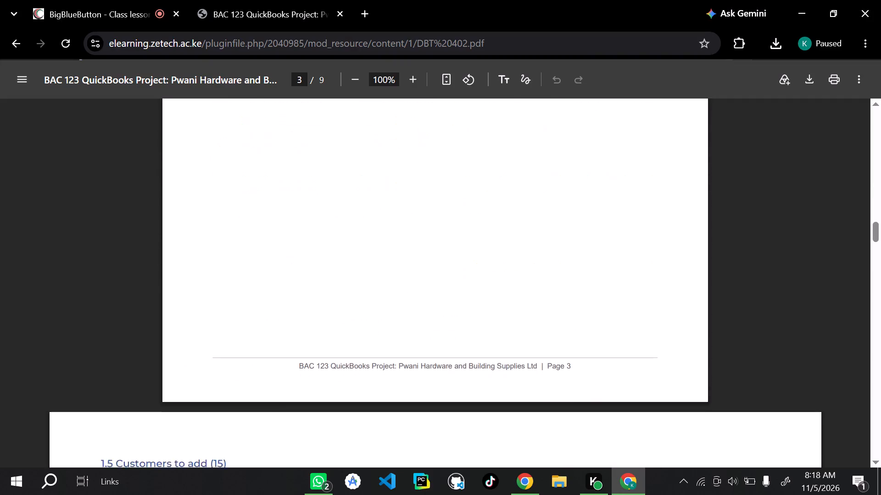
scroll(597, 314, "down", 12)
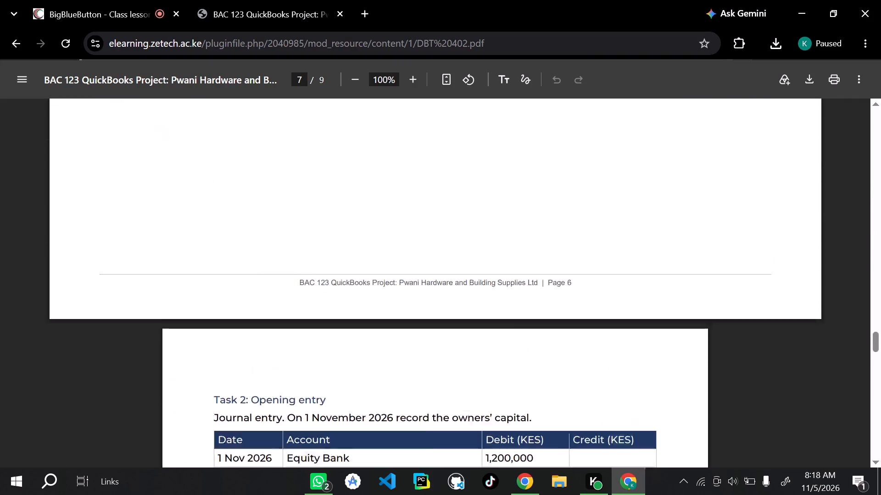
scroll(597, 314, "down", 5)
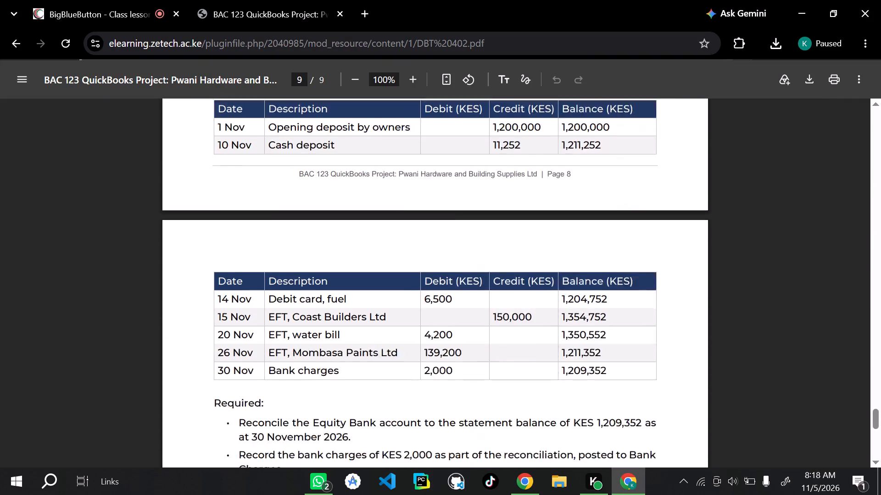
Look back through the expense, customer, account and item tables to the student instructions on the first page.
scroll(597, 314, "up", 7)
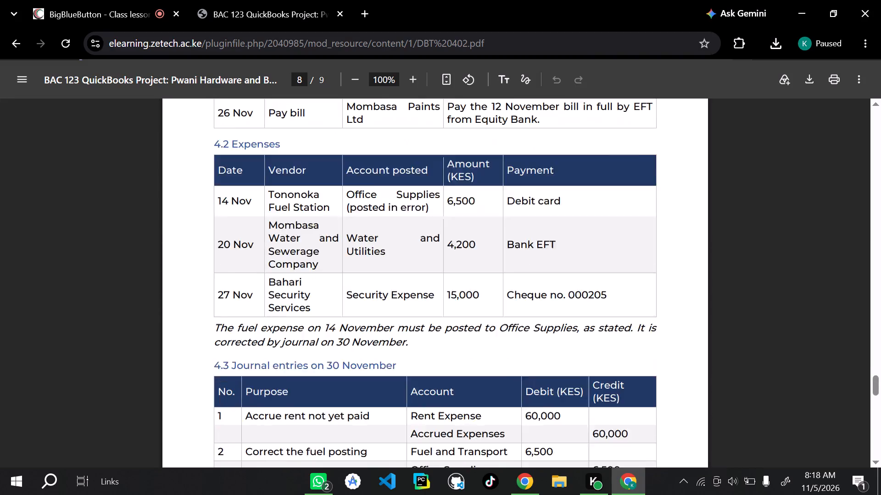
scroll(597, 314, "up", 11)
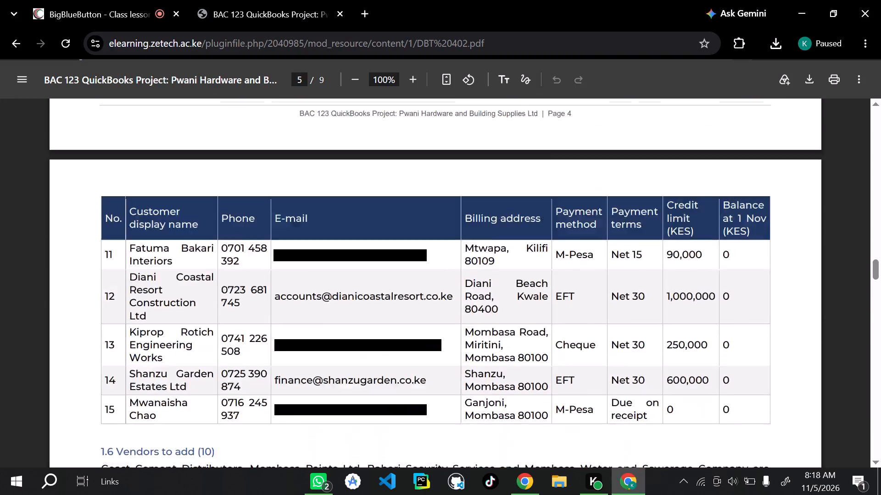
scroll(597, 314, "up", 3)
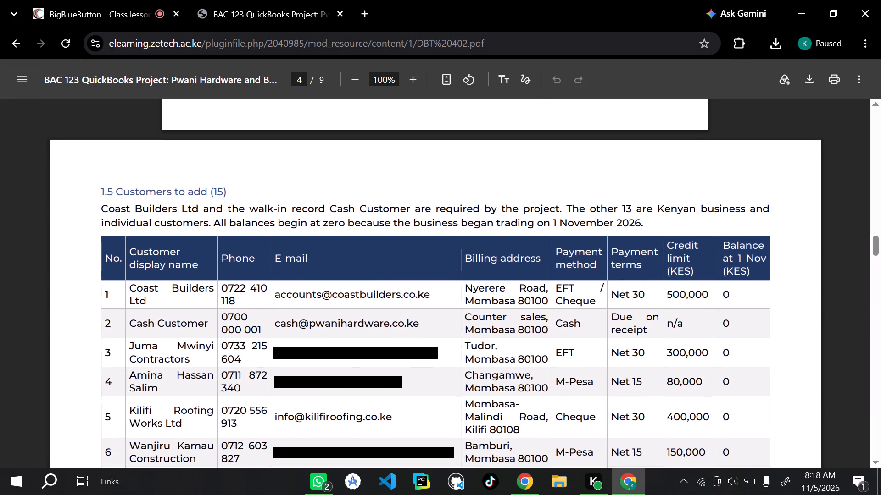
scroll(597, 314, "up", 4)
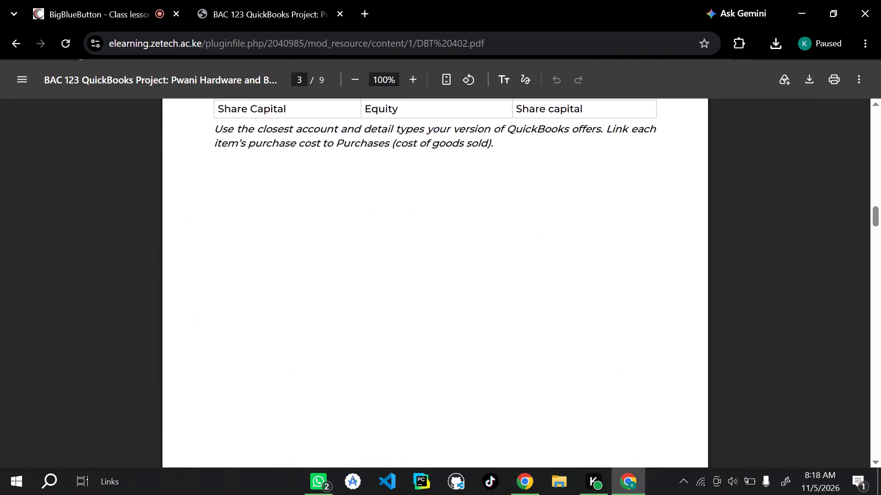
scroll(599, 399, "up", 3)
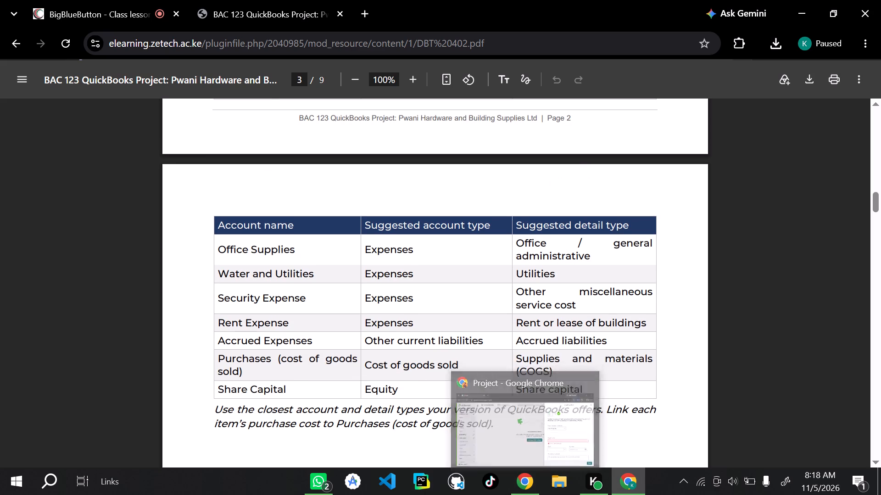
scroll(541, 193, "up", 7)
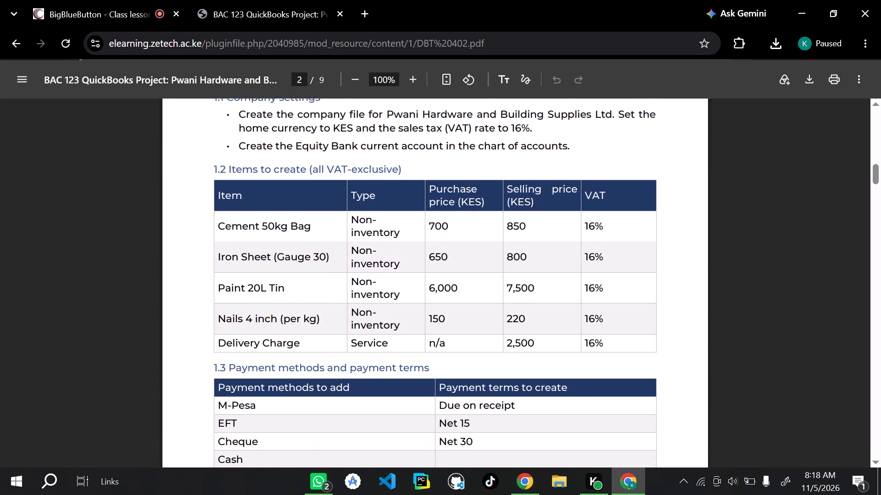
scroll(541, 193, "up", 8)
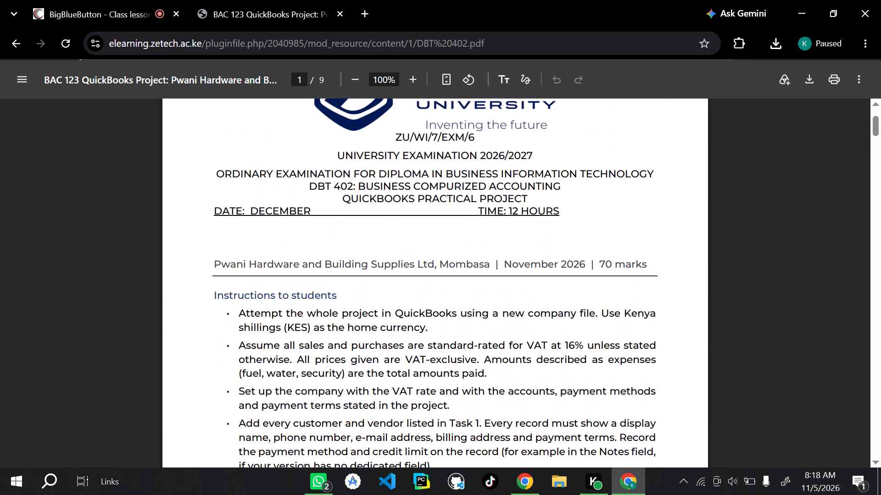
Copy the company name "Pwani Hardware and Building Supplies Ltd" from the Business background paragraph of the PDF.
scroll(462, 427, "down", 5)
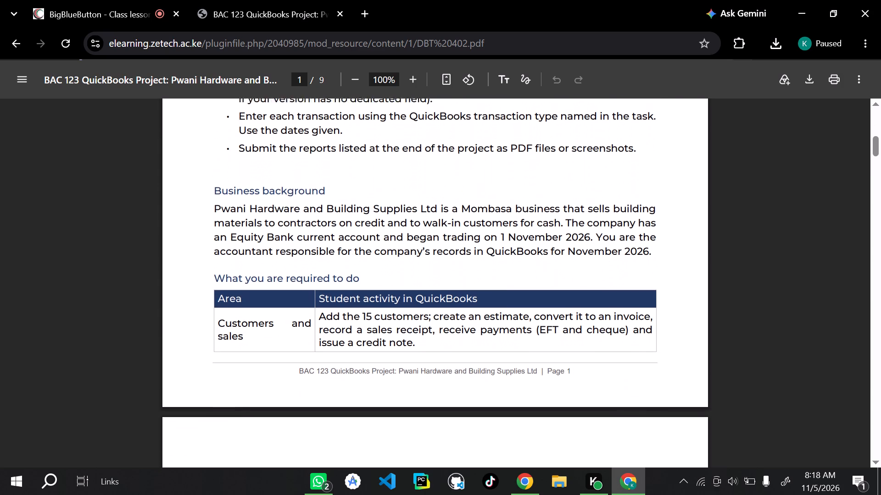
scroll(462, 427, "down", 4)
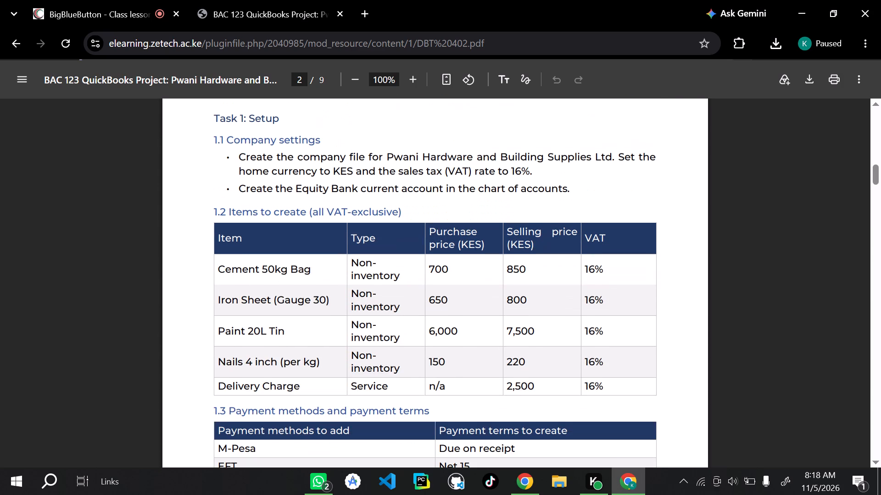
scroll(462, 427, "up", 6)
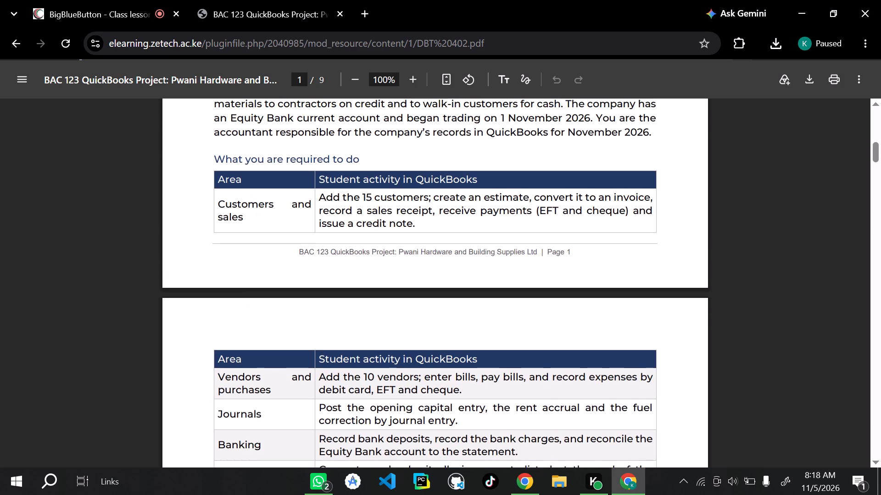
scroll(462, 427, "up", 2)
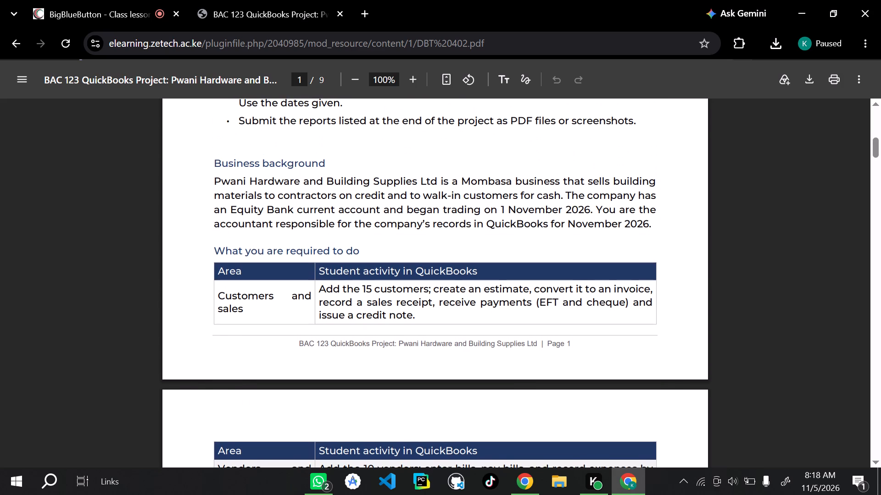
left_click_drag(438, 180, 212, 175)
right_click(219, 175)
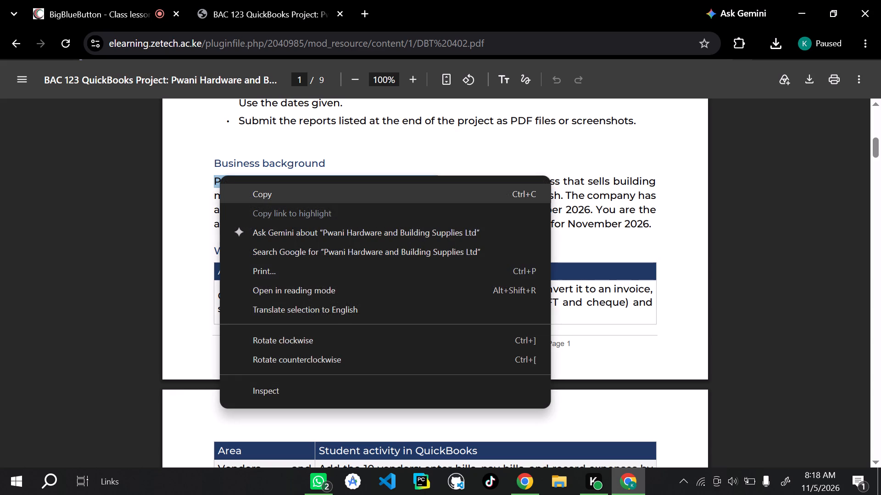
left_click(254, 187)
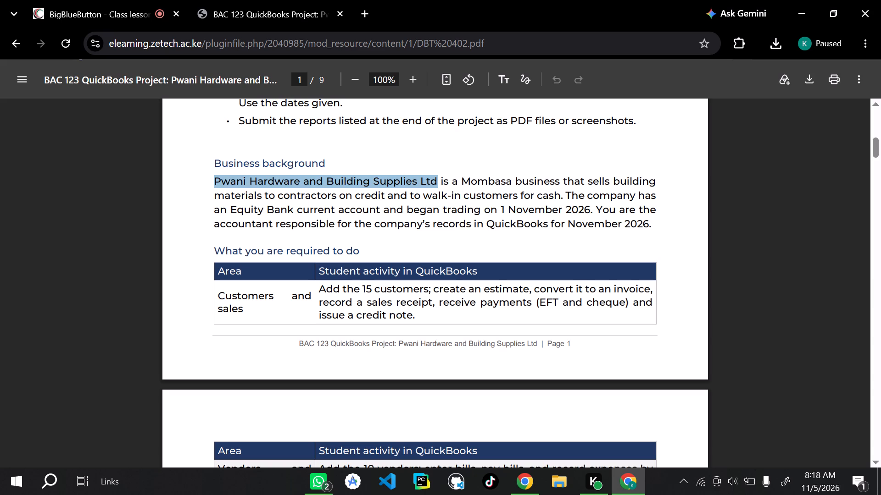
Arrange the QuickBooks and project PDF windows side by side, with QuickBooks beside the requirements.
key("super+Right")
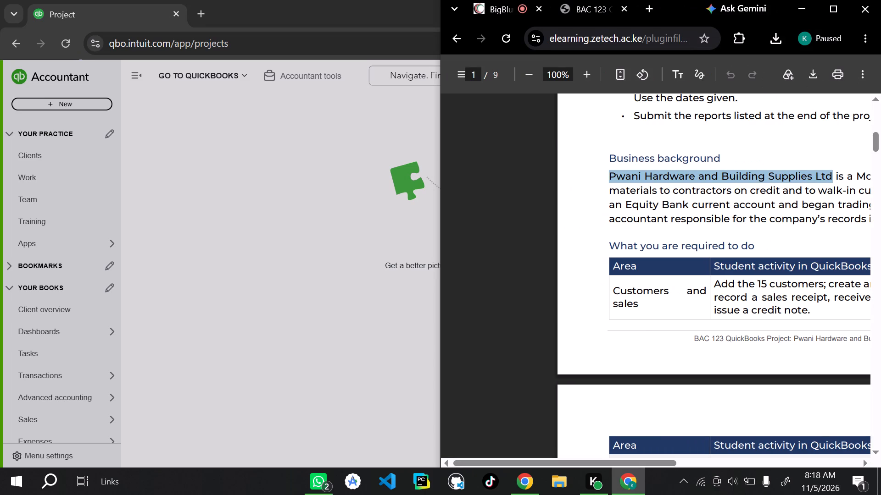
left_click(244, 304)
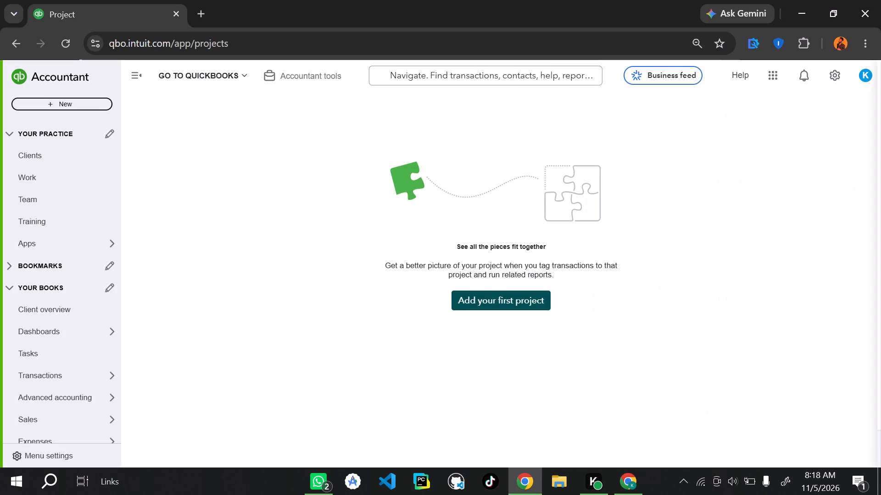
key("super+Left")
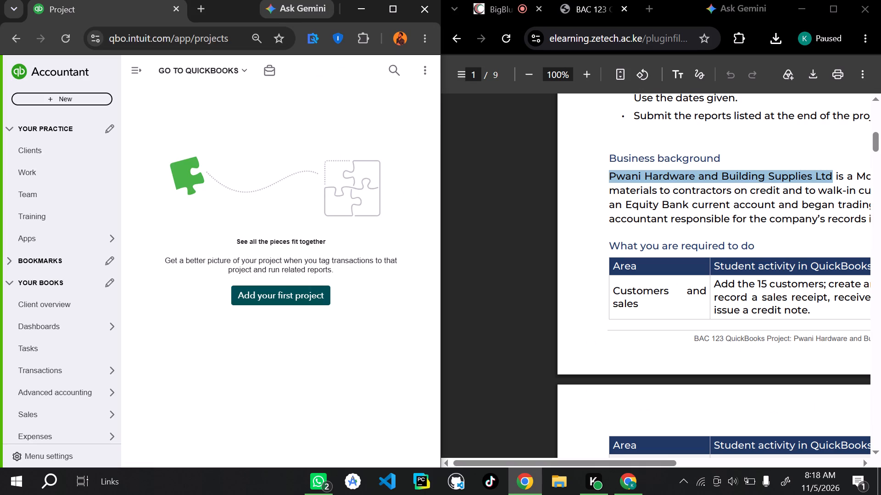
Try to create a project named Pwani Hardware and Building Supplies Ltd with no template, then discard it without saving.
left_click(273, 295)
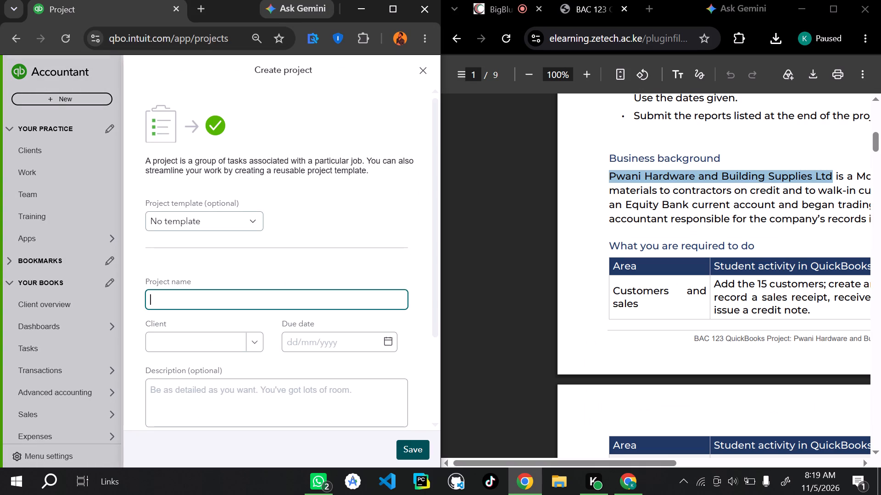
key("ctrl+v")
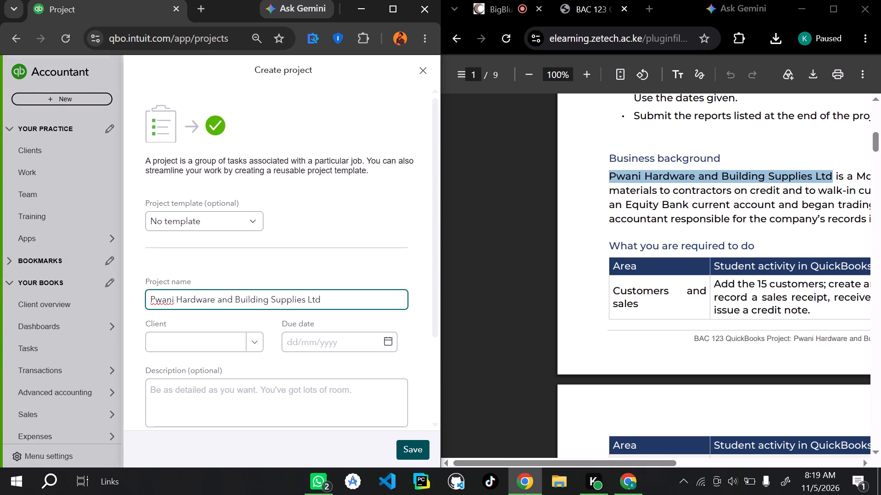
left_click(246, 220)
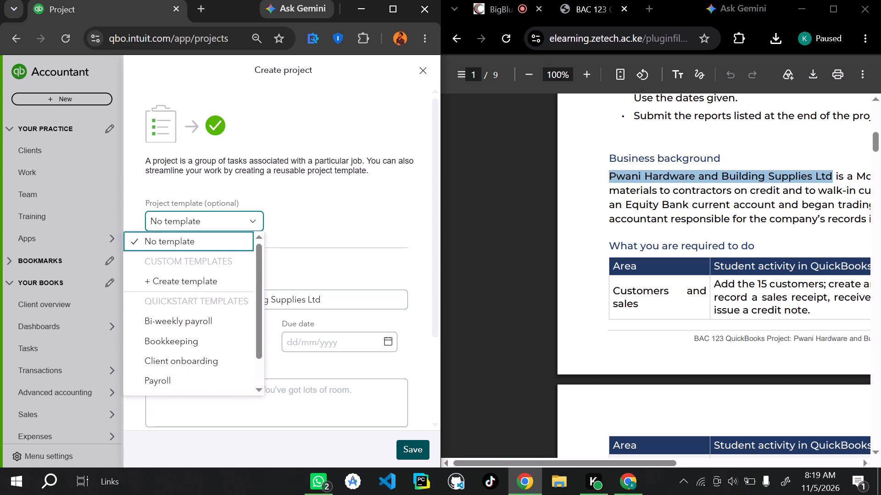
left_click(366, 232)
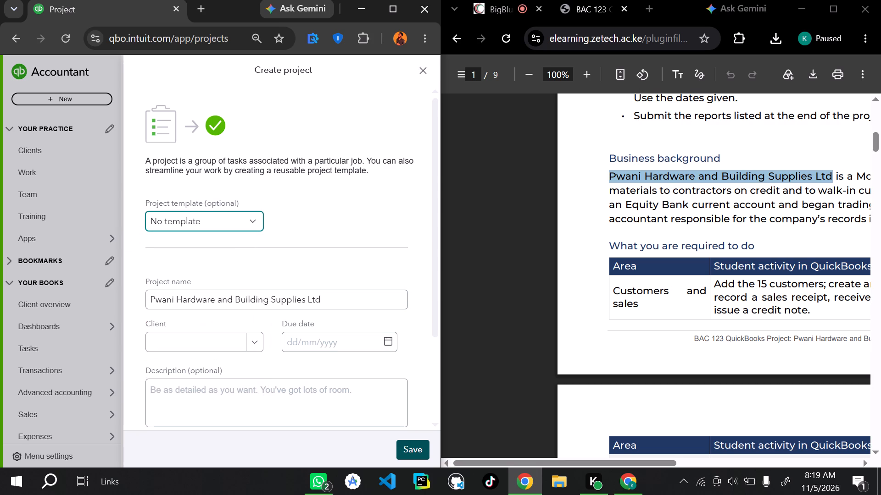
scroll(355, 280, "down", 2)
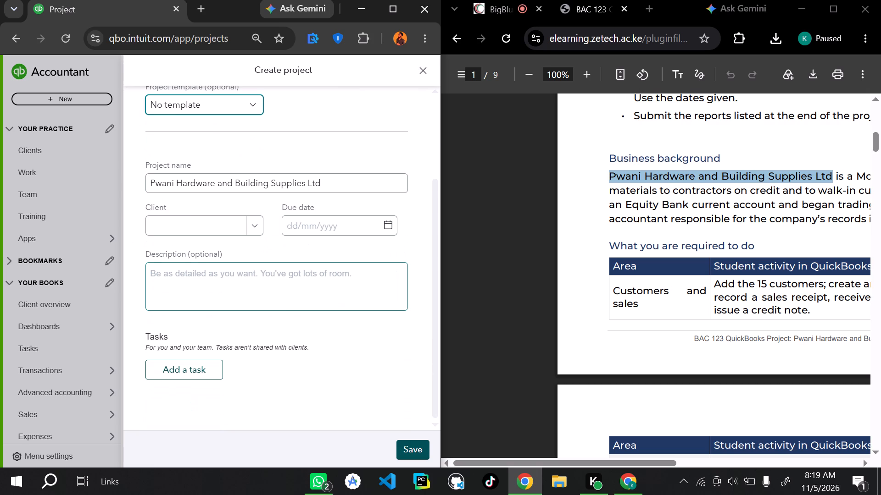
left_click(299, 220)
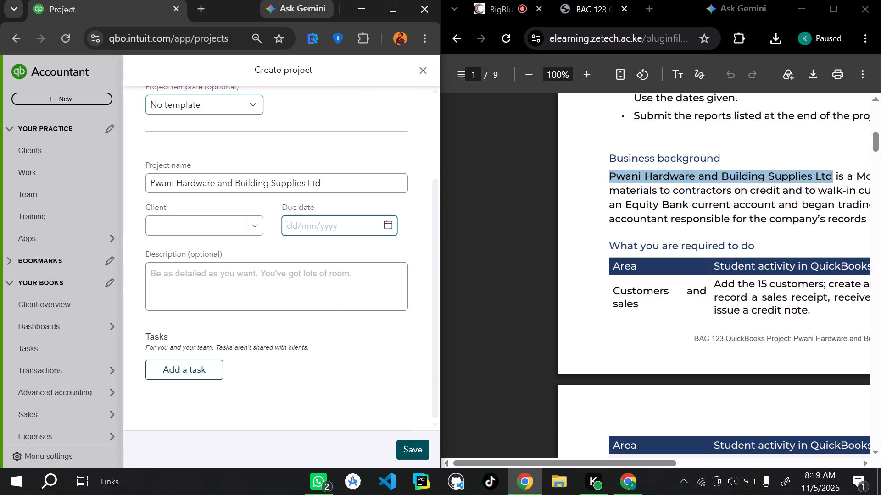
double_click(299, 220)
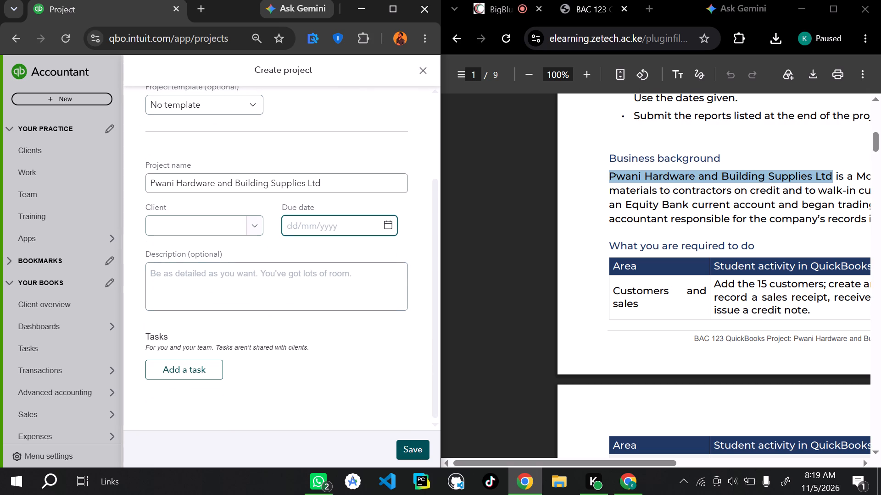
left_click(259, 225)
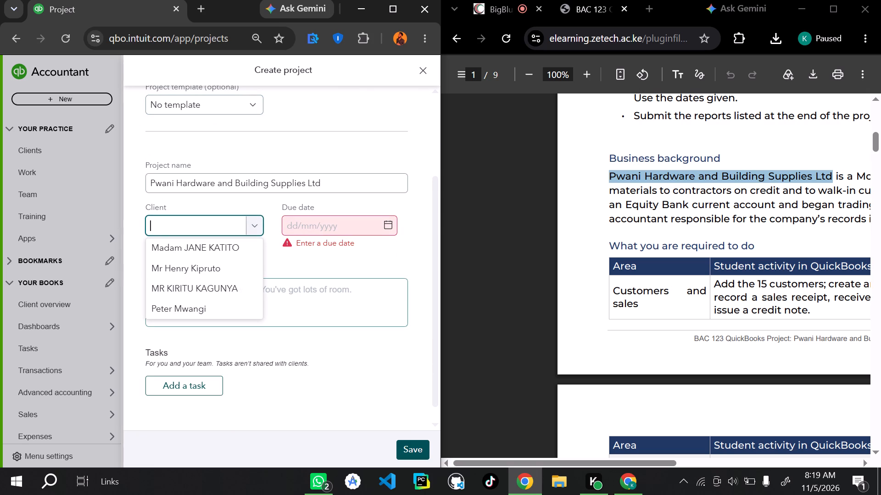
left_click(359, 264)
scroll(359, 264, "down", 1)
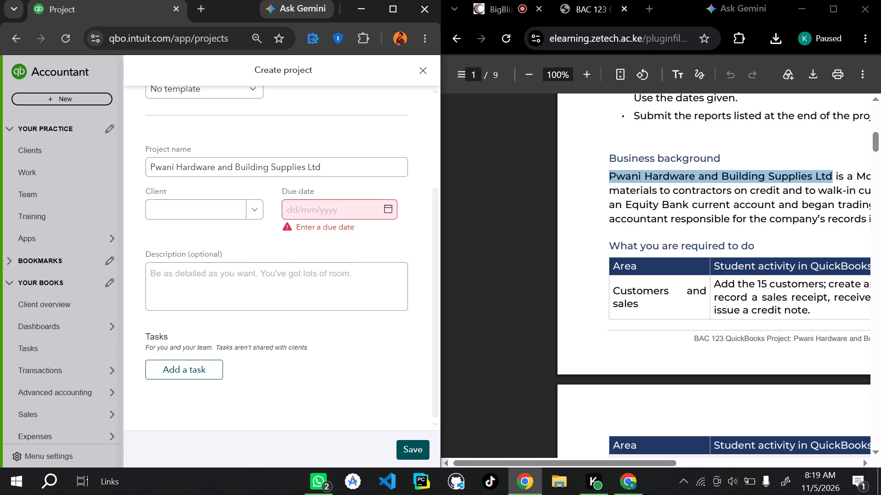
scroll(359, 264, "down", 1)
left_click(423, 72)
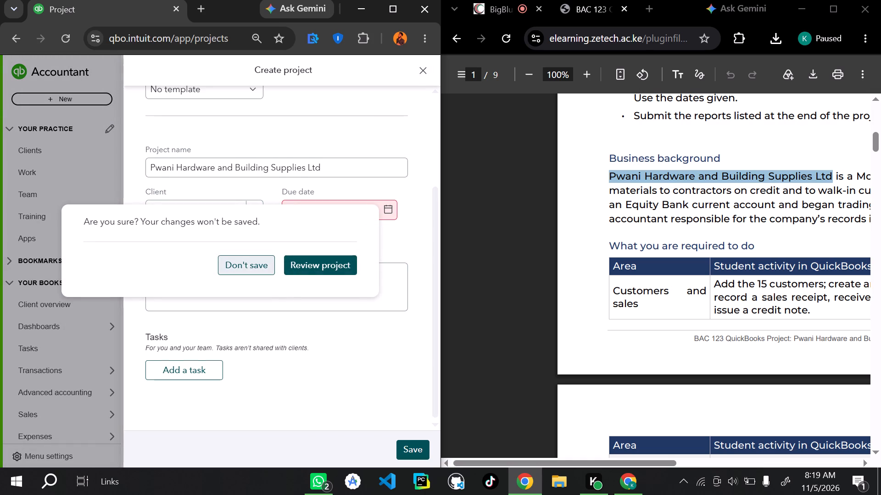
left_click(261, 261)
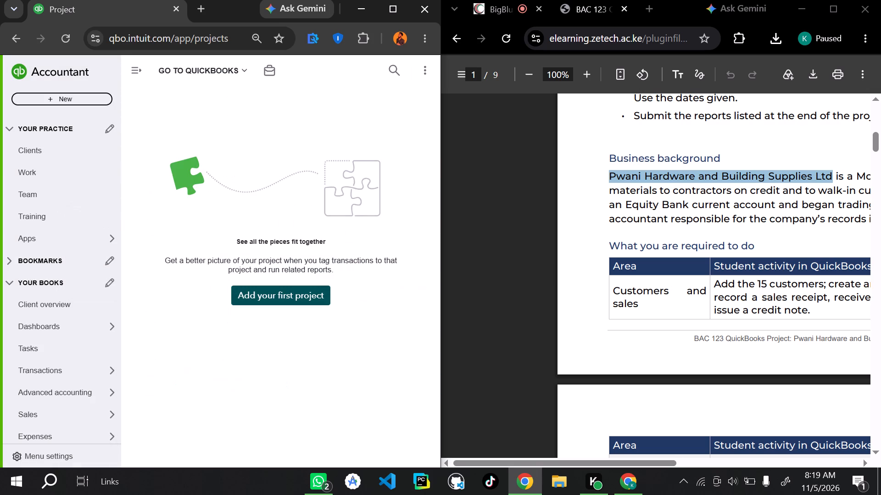
Open the Training page of the practice section in QuickBooks.
left_click(42, 219)
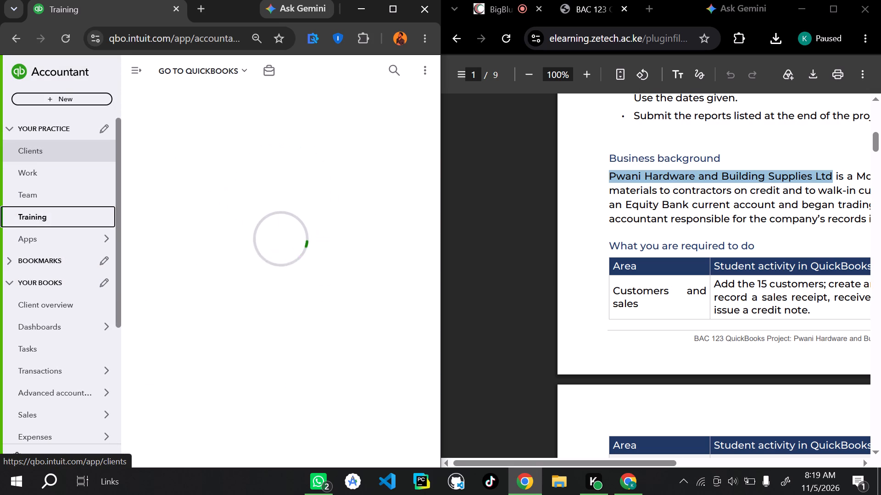
Maximize the QuickBooks window and look over the courses and training history on the Training page.
left_click(392, 5)
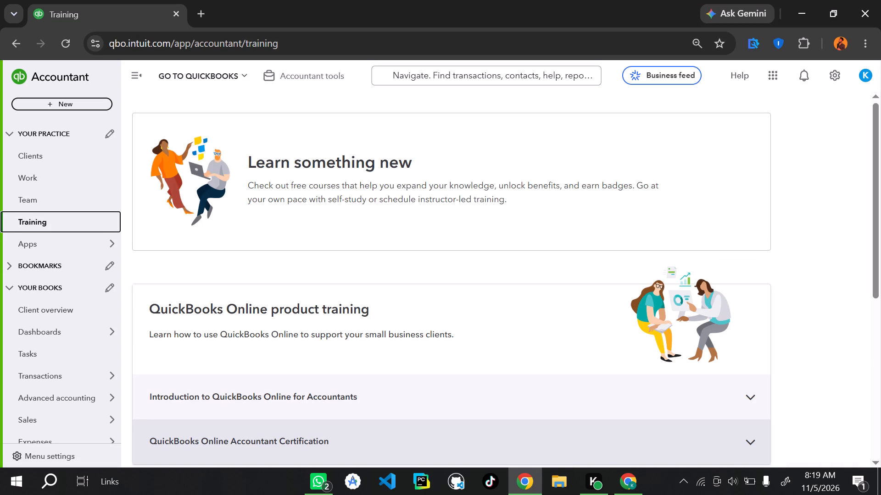
scroll(450, 237, "down", 5)
scroll(450, 237, "up", 2)
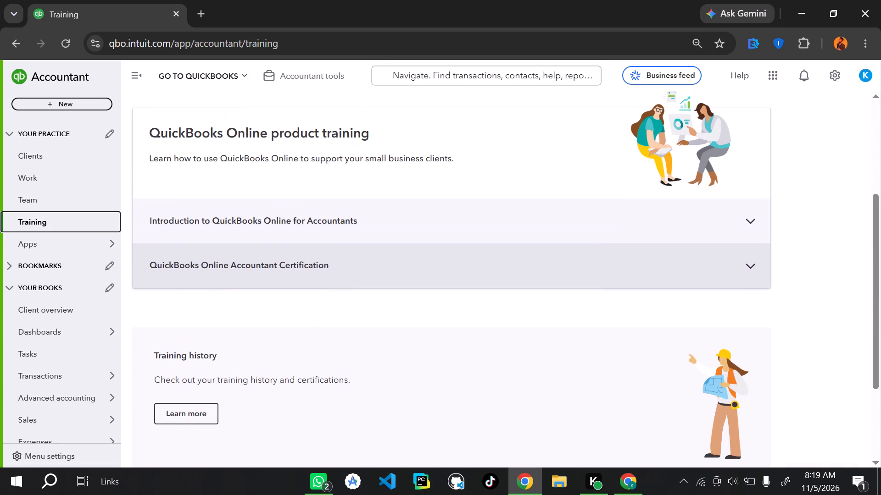
scroll(450, 237, "up", 2)
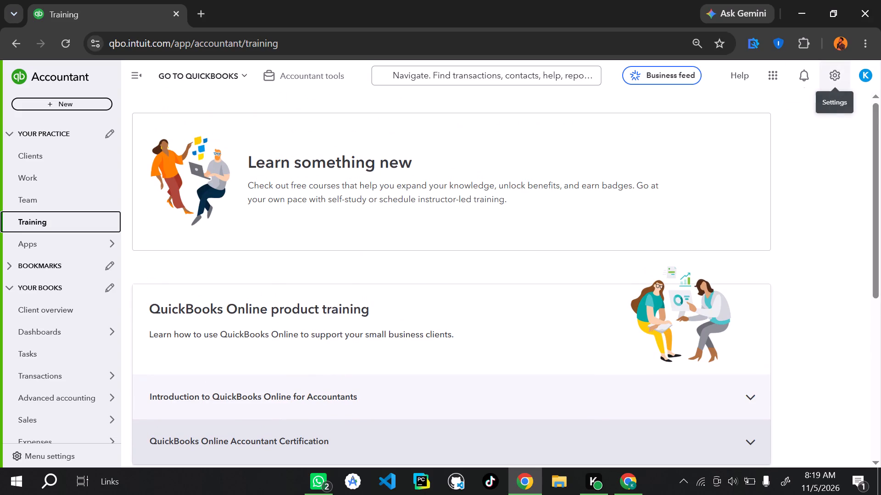
Open the company settings in QuickBooks.
left_click(867, 72)
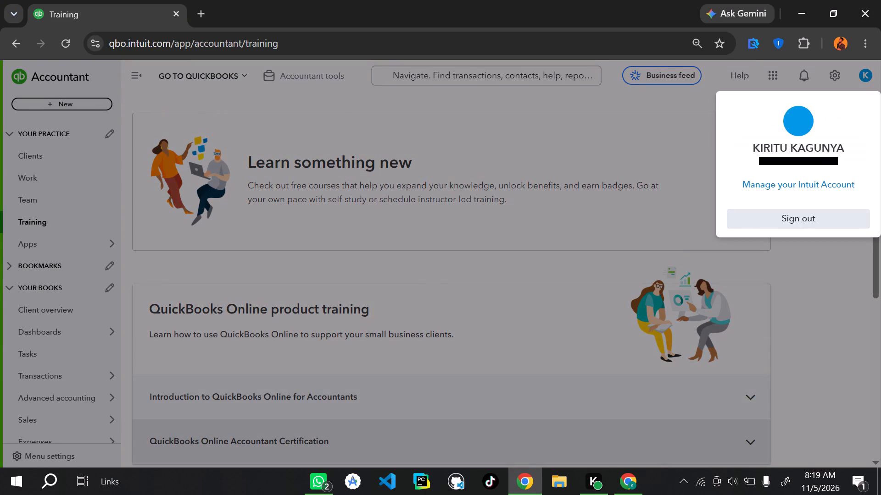
left_click(837, 72)
left_click(837, 72)
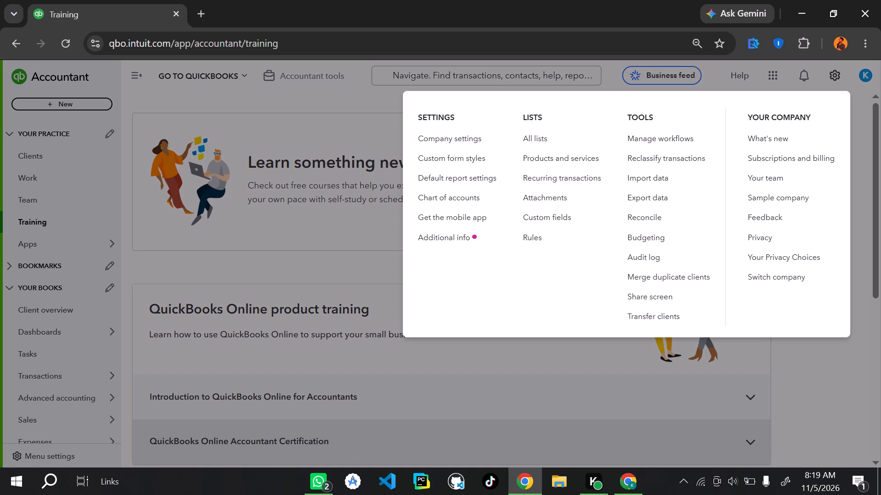
left_click(431, 140)
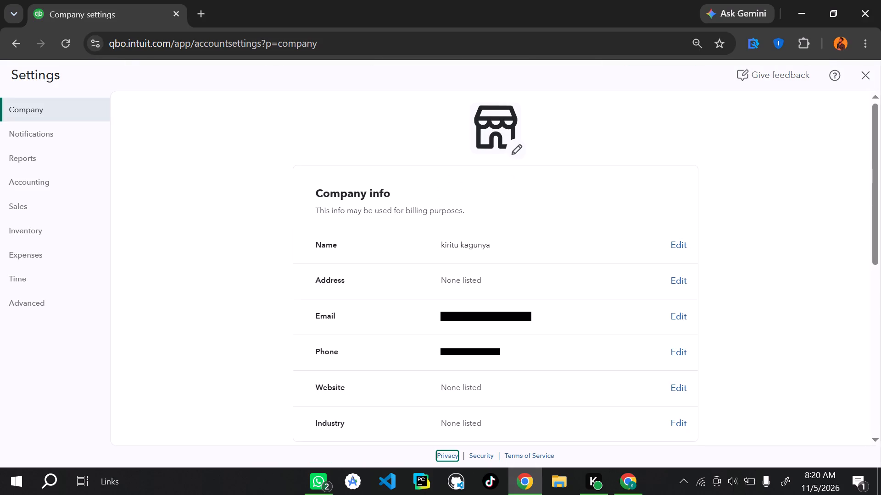
Examine the company info, legal info and customer contact info fields in the company settings.
scroll(436, 312, "down", 2)
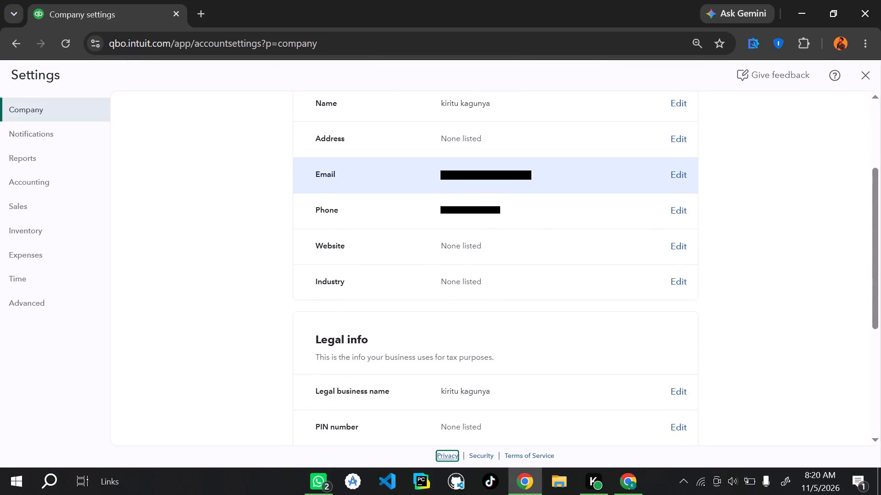
scroll(436, 312, "down", 4)
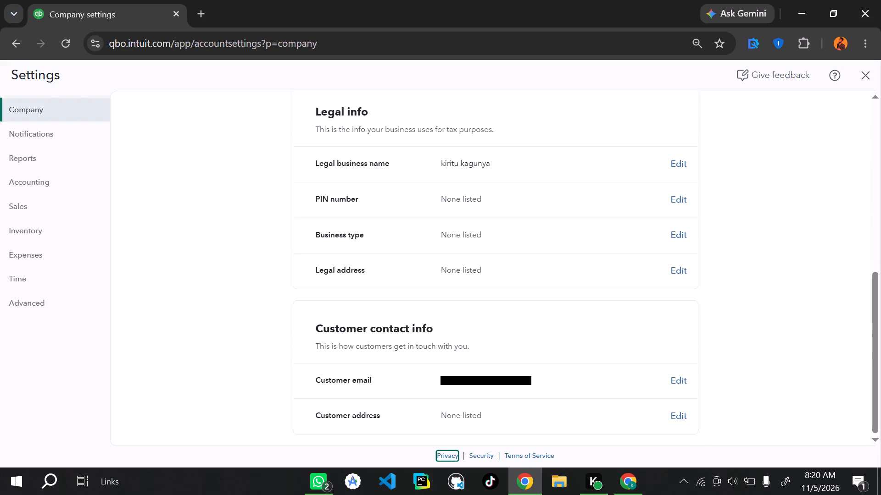
scroll(436, 312, "down", 3)
scroll(436, 312, "up", 1)
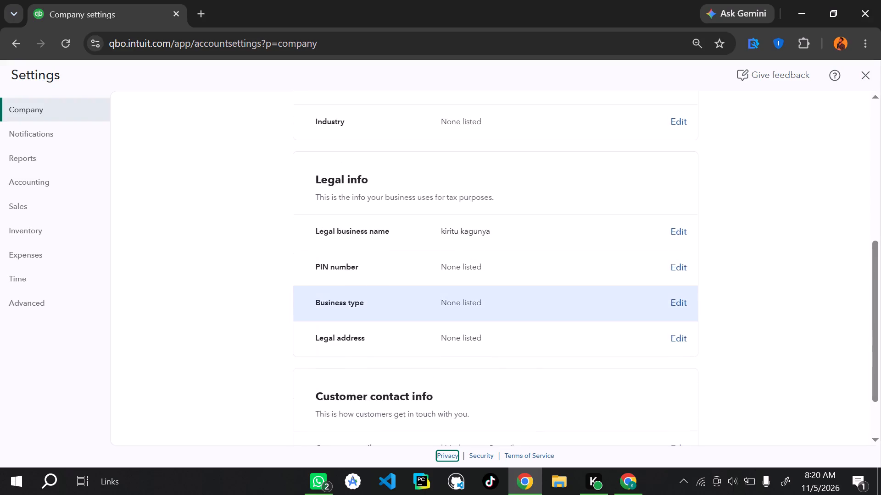
scroll(436, 312, "up", 4)
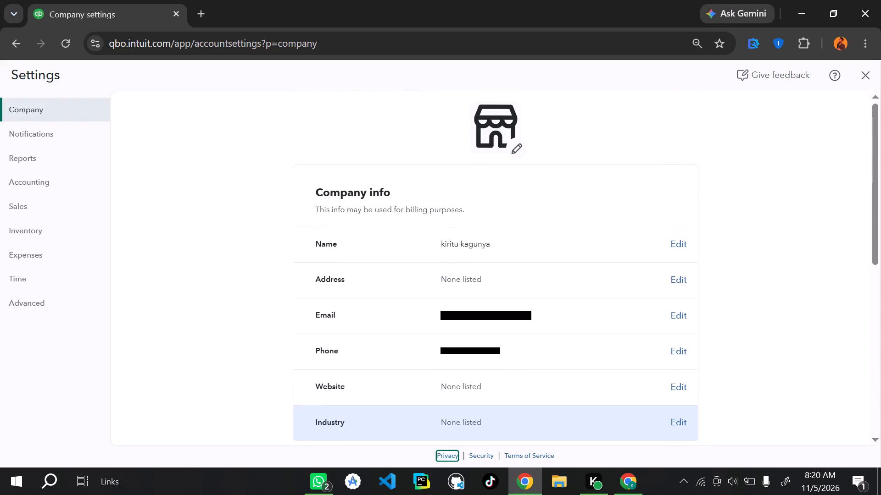
scroll(436, 312, "up", 2)
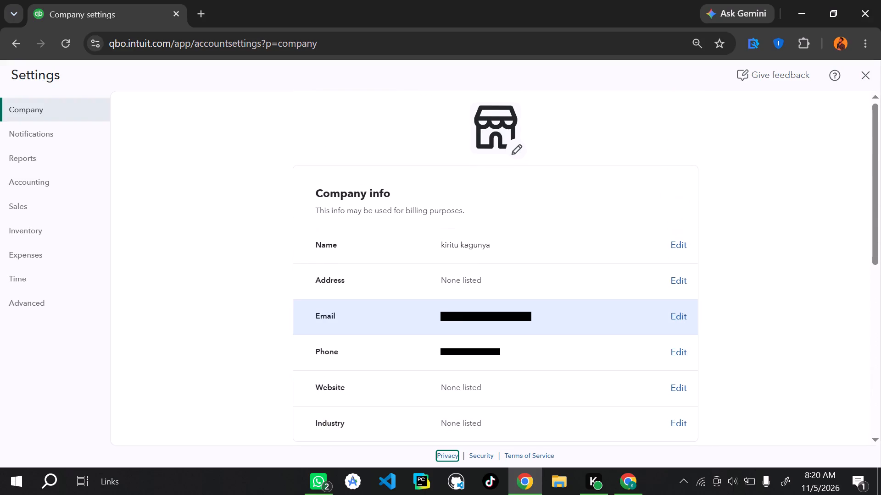
scroll(436, 312, "up", 1)
scroll(436, 312, "down", 3)
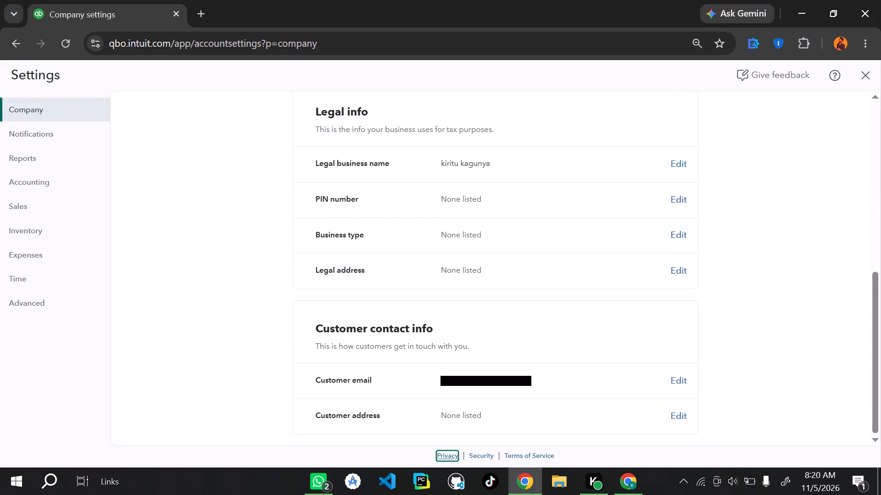
scroll(436, 312, "down", 3)
scroll(436, 312, "up", 4)
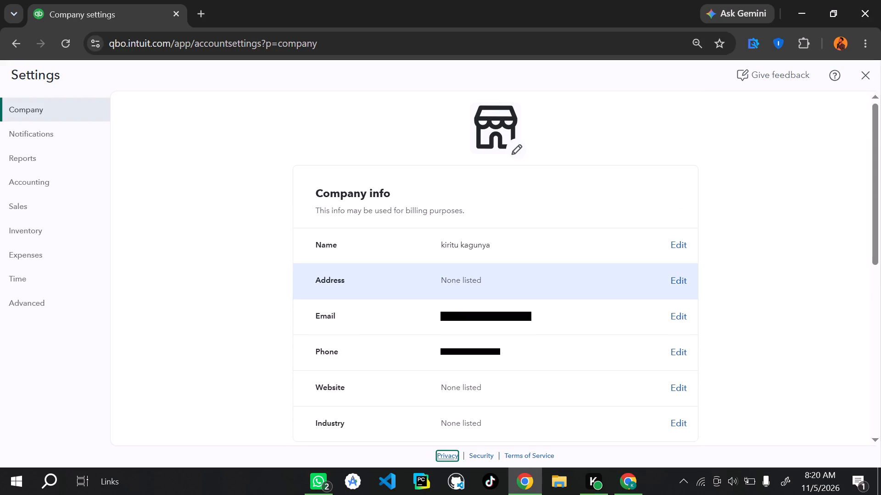
scroll(468, 289, "up", 1)
scroll(468, 289, "down", 7)
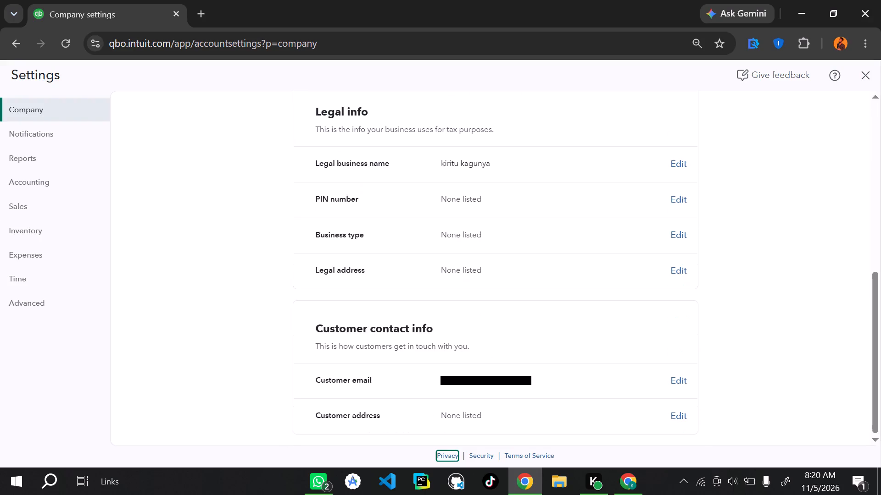
scroll(468, 289, "up", 4)
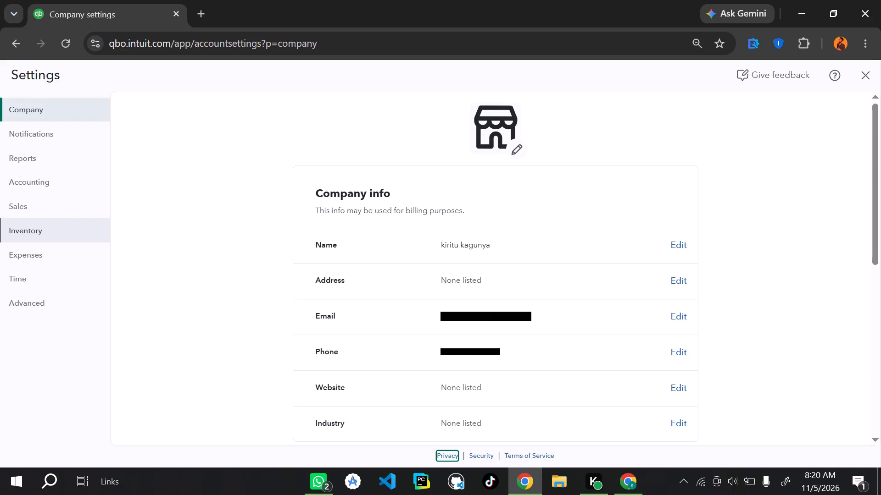
Look through the Inventory, Sales, Accounting, Notifications and Advanced settings for options relevant to the company setup.
left_click(20, 230)
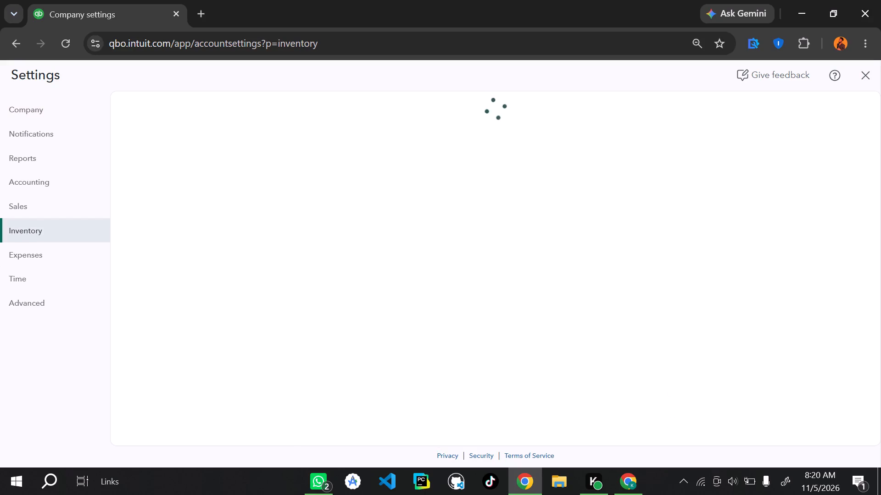
left_click(37, 207)
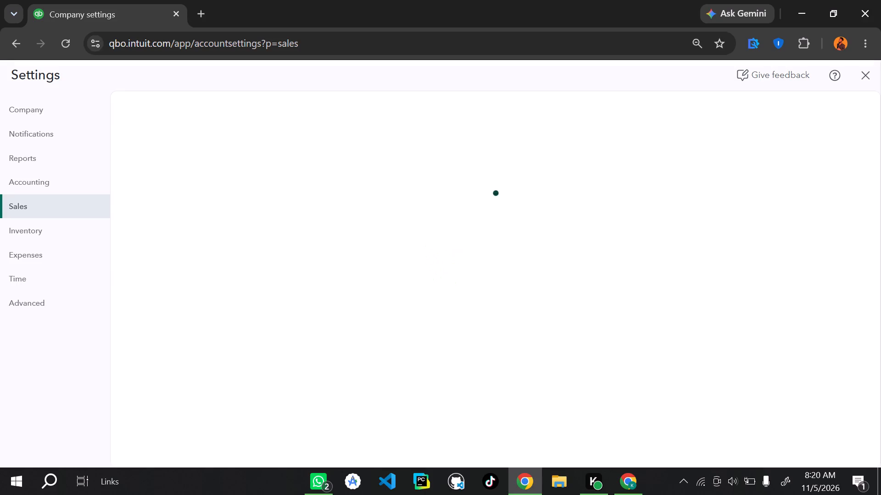
left_click(46, 181)
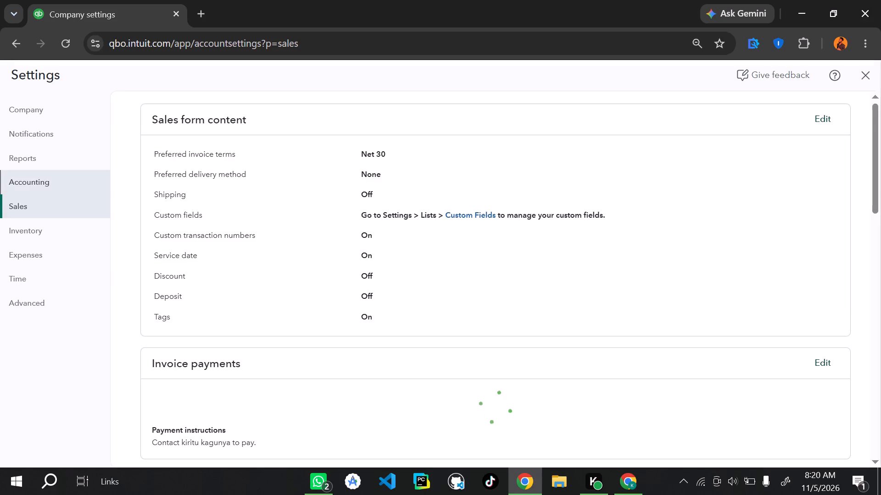
left_click(50, 126)
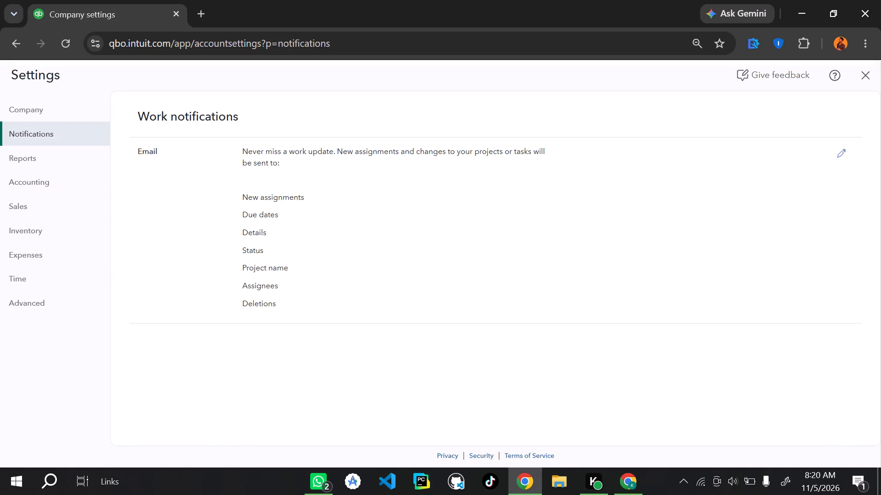
left_click(42, 302)
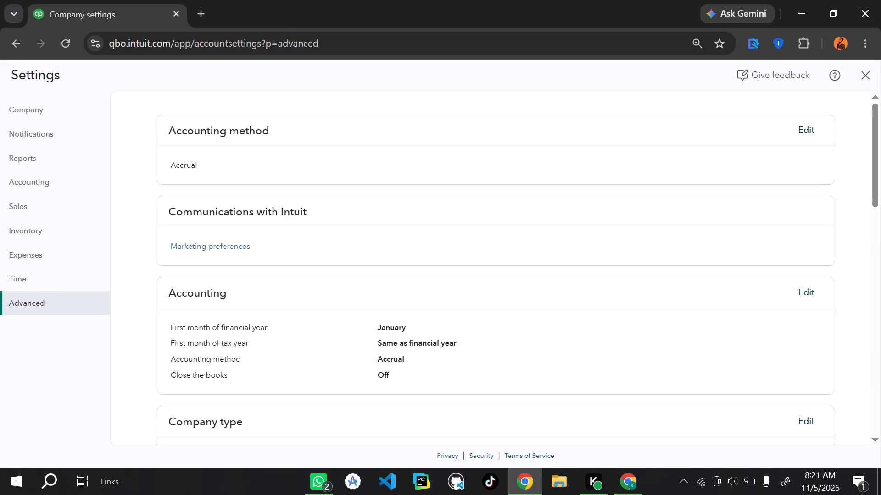
scroll(273, 352, "down", 8)
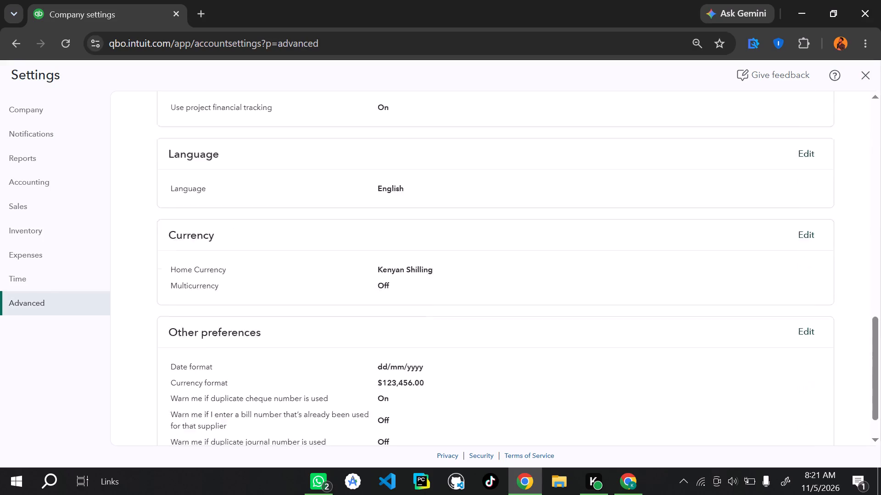
scroll(273, 352, "up", 3)
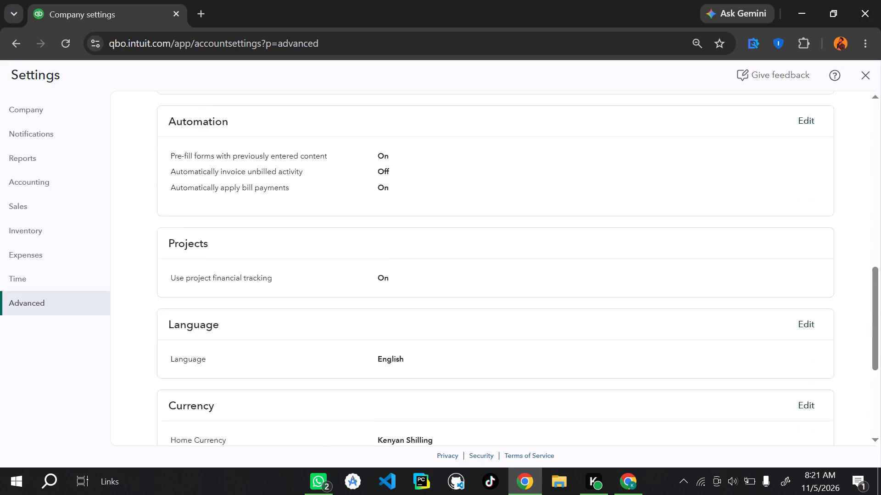
scroll(273, 352, "up", 2)
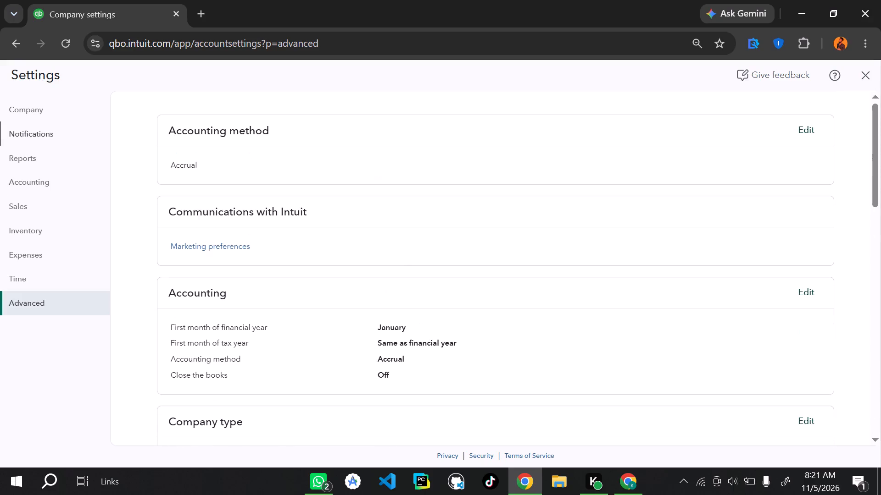
Change the company name in the company info to Pwani Hardware and Building Supplies Ltd and save it.
left_click(59, 107)
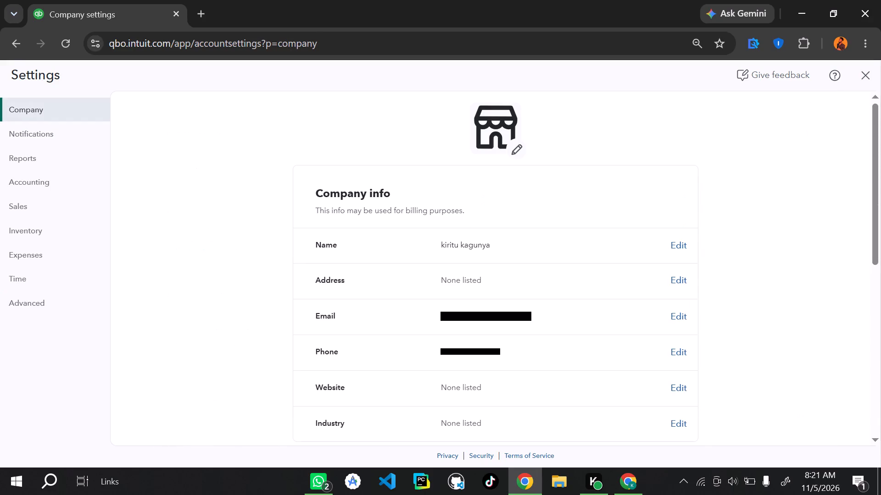
left_click(515, 153)
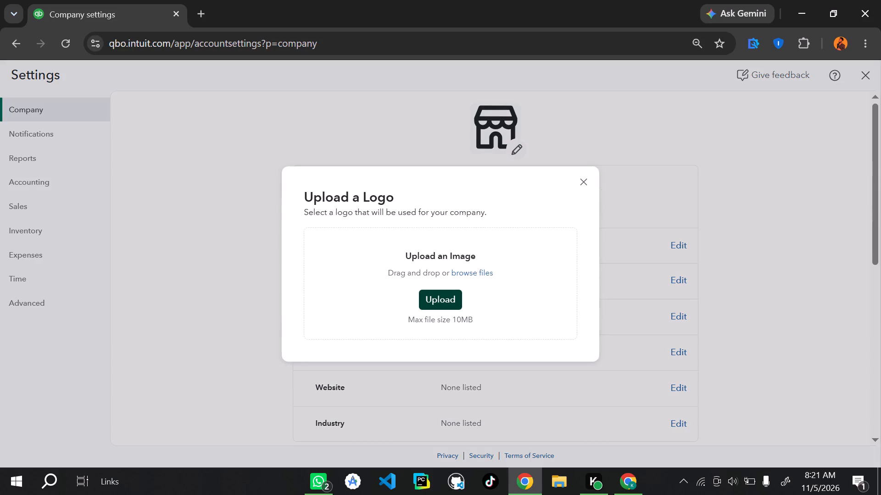
left_click(585, 180)
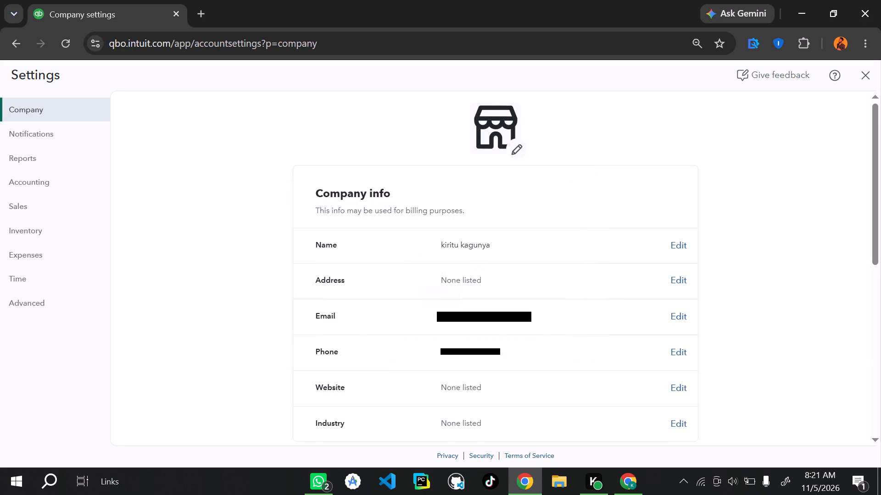
left_click(680, 243)
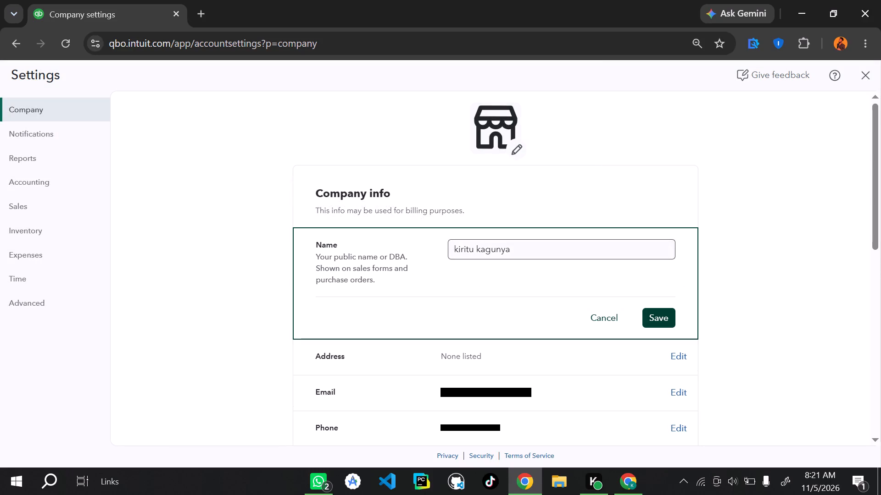
left_click(565, 249)
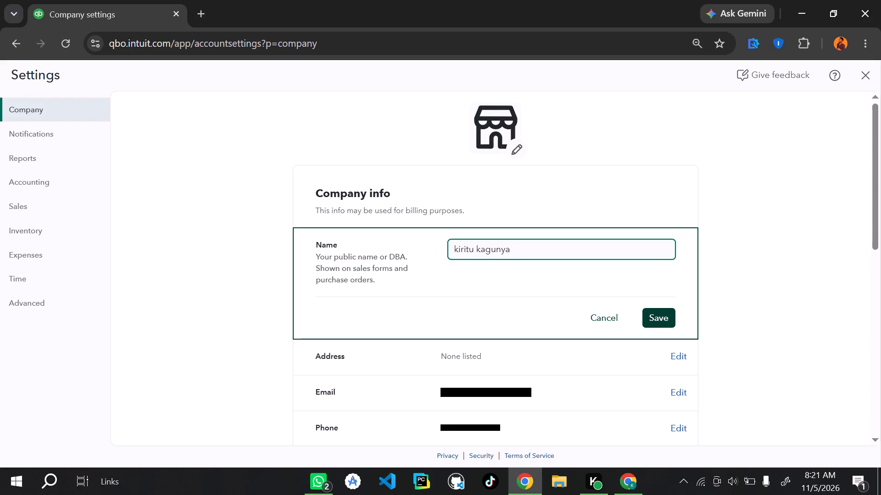
key("BackSpace")
key("BackSpace")
key("BackSpace")
key("BackSpace")
key("BackSpace")
key("BackSpace")
key("BackSpace")
key("BackSpace")
key("BackSpace")
key("BackSpace")
key("BackSpace")
key("BackSpace")
key("BackSpace")
key("BackSpace")
key("BackSpace")
key("BackSpace")
key("BackSpace")
key("BackSpace")
key("BackSpace")
key("BackSpace")
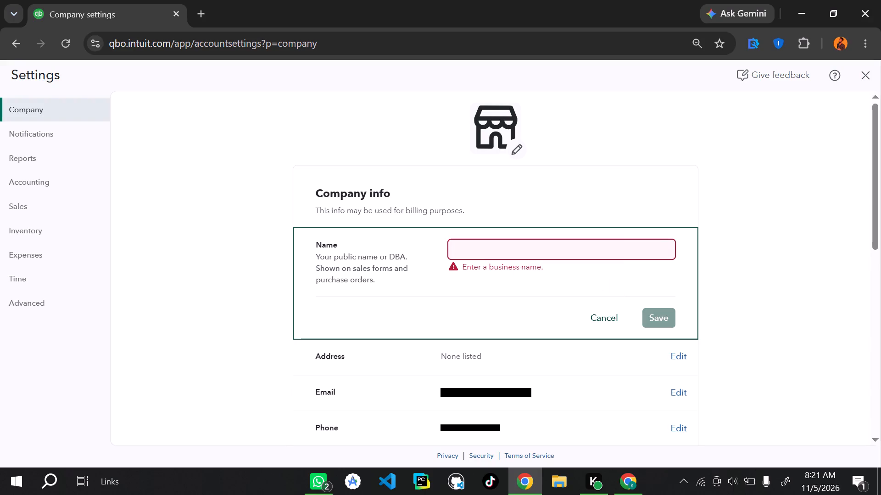
key("ctrl+v")
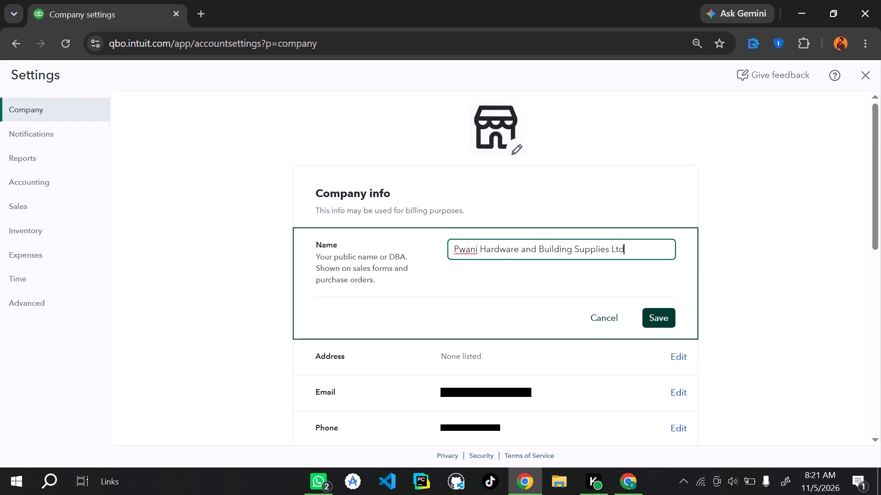
right_click(663, 320)
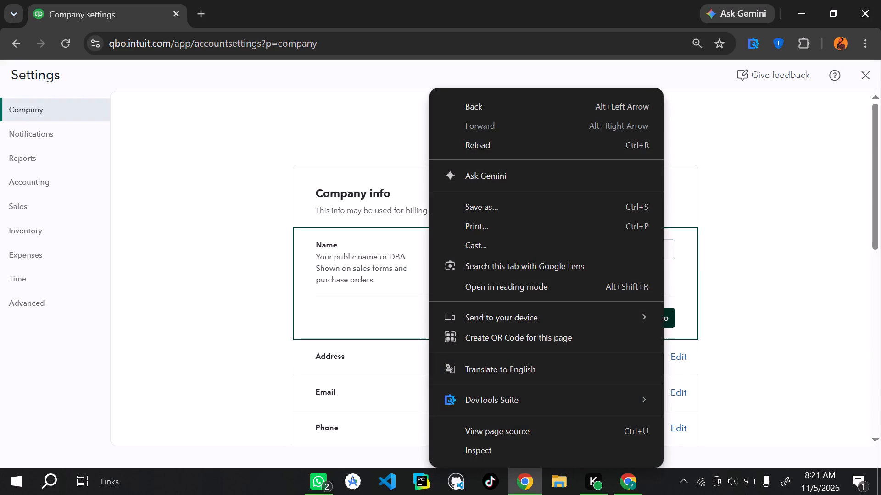
left_click(740, 261)
left_click(661, 310)
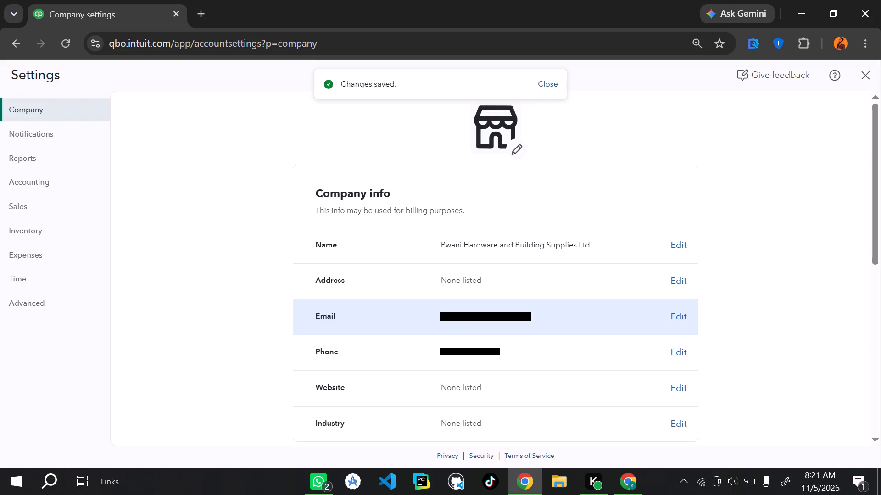
Examine the remaining company info, legal info and customer contact info fields for details that still need filling in.
scroll(661, 310, "down", 1)
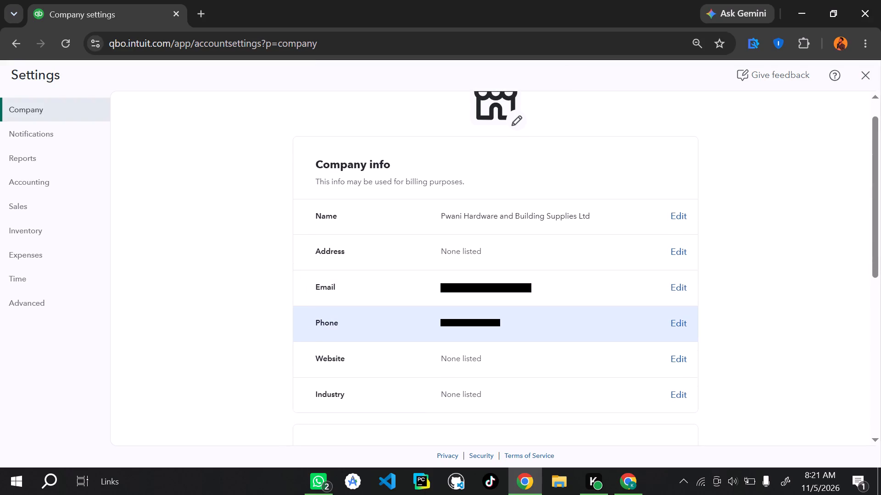
scroll(661, 310, "down", 3)
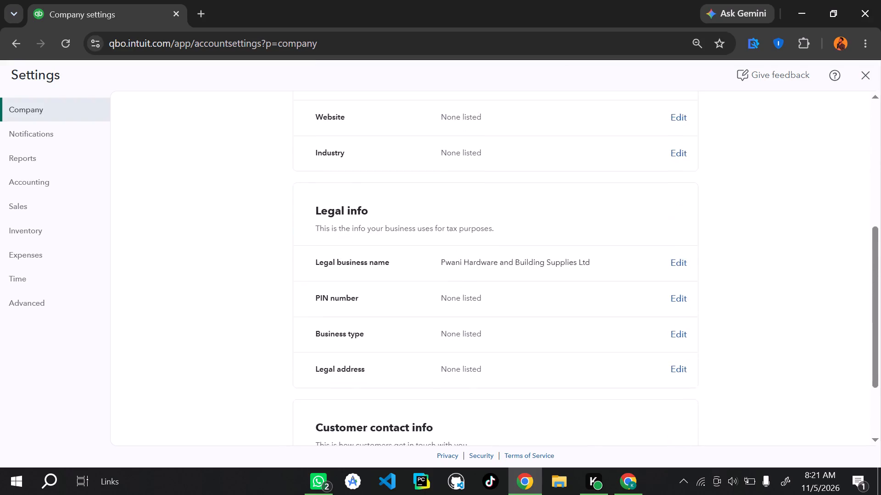
scroll(680, 242, "down", 2)
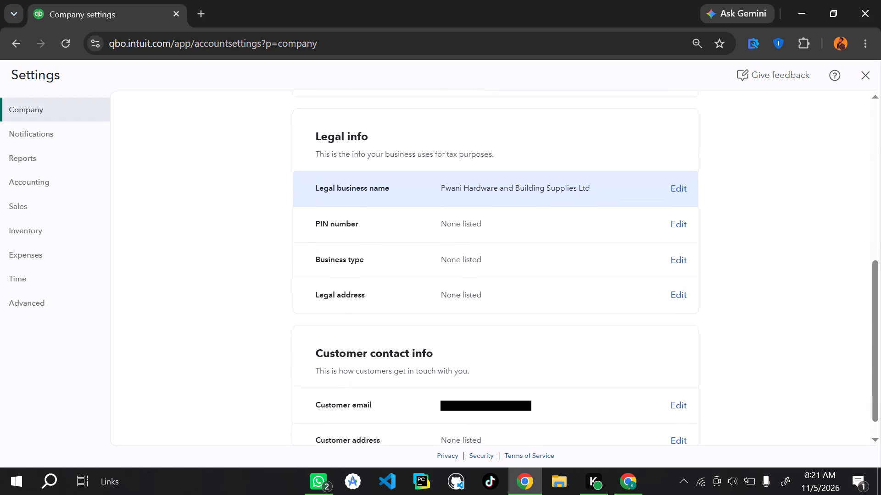
scroll(680, 242, "down", 2)
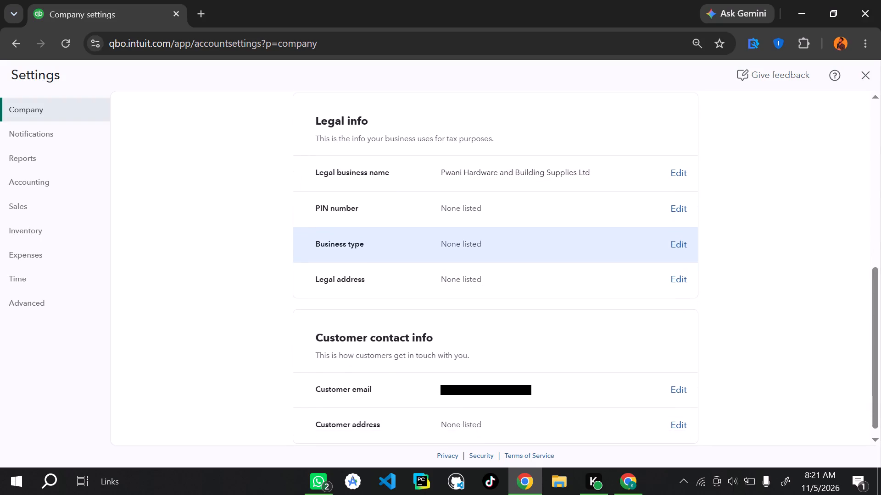
scroll(680, 242, "down", 1)
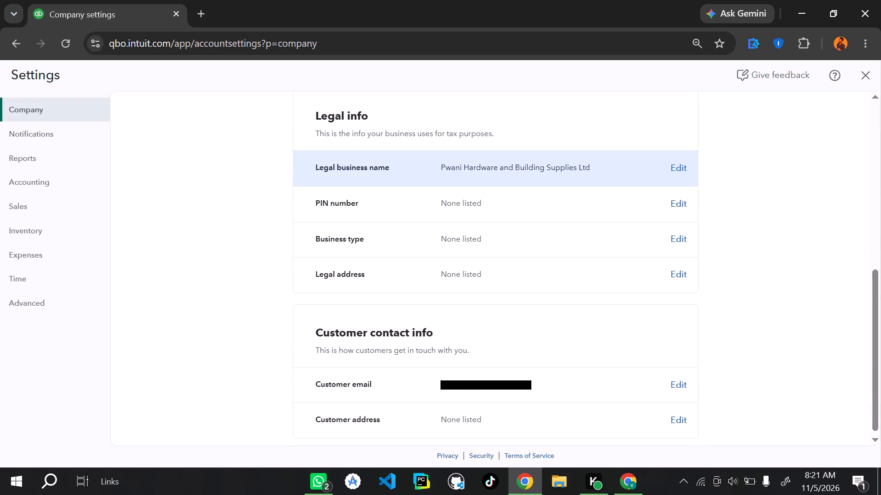
Place the QuickBooks settings beside the project PDF and review its setup instructions and business background.
key("super+Left")
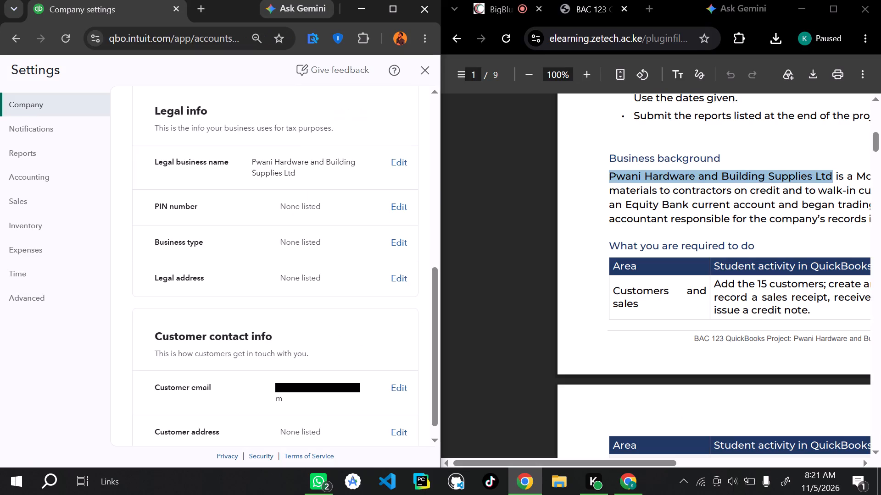
scroll(672, 258, "left", 2)
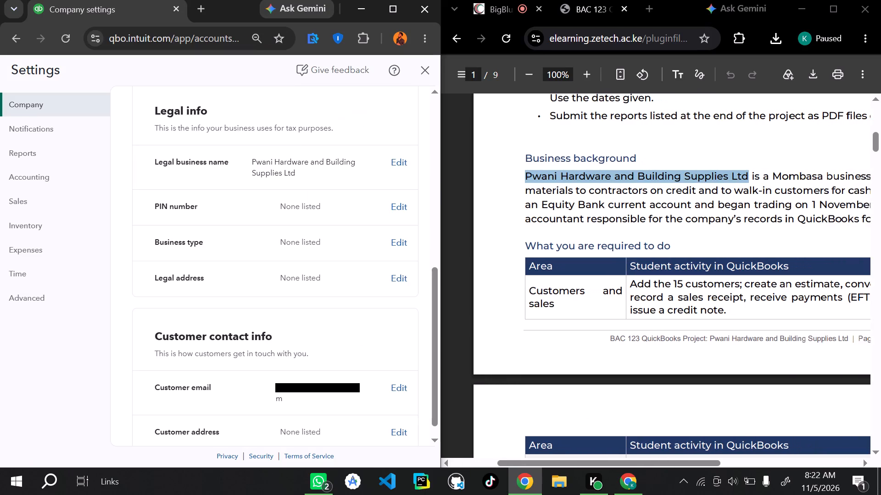
scroll(672, 258, "left", 1)
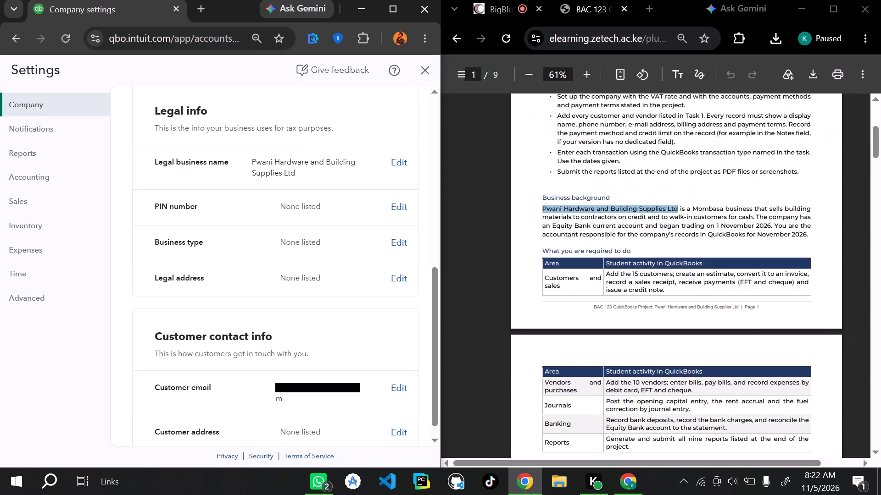
scroll(627, 379, "up", 1)
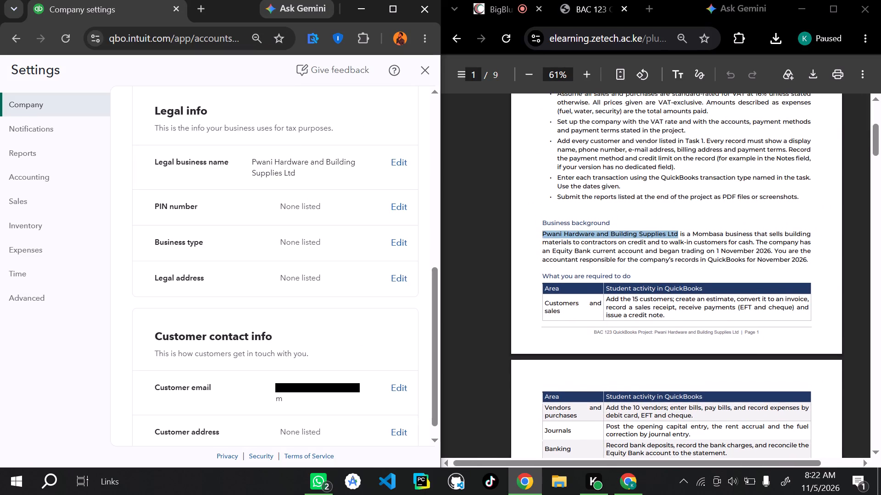
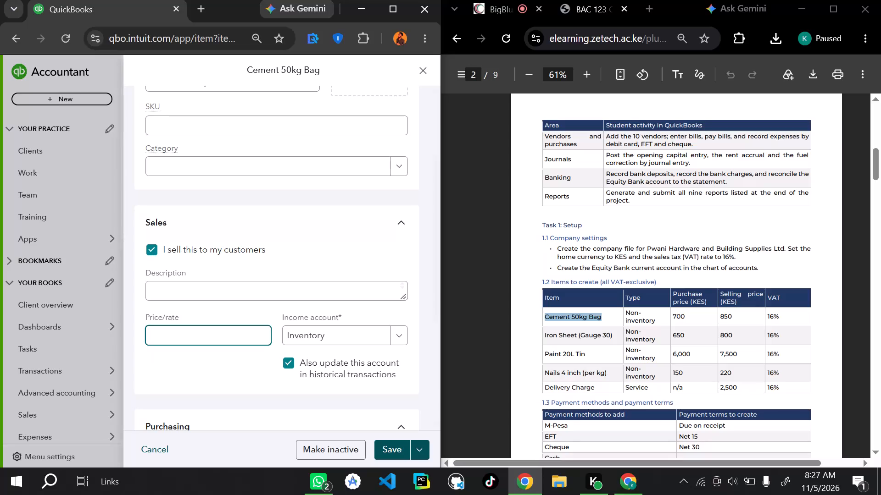
Set the selling price of the Cement 50kg Bag item to 850, check its other fields, and save the item.
type("850")
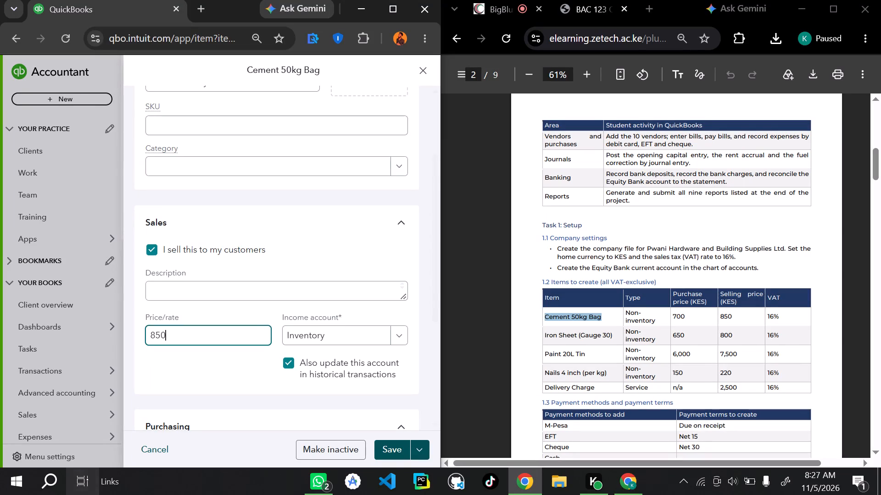
scroll(212, 402, "down", 4)
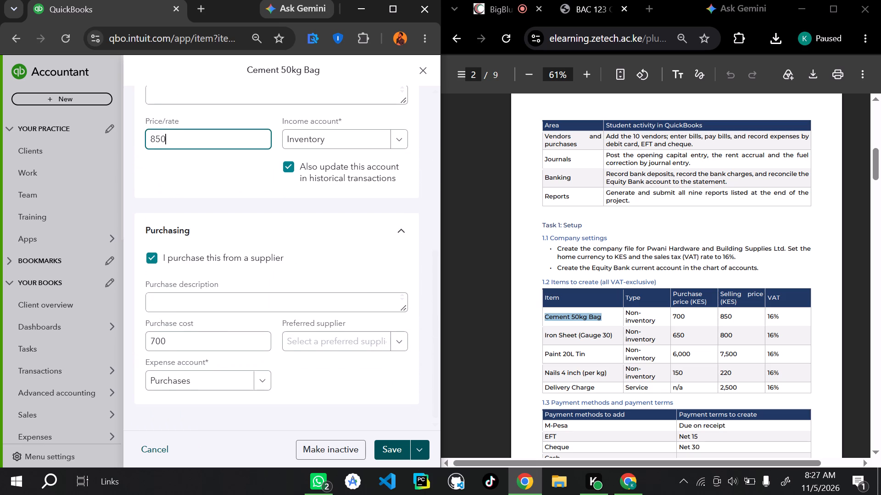
scroll(212, 402, "up", 2)
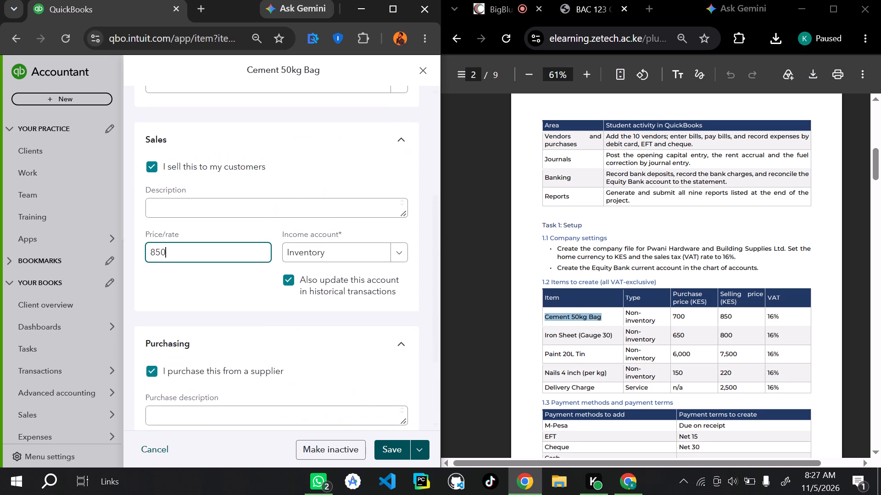
scroll(212, 402, "up", 2)
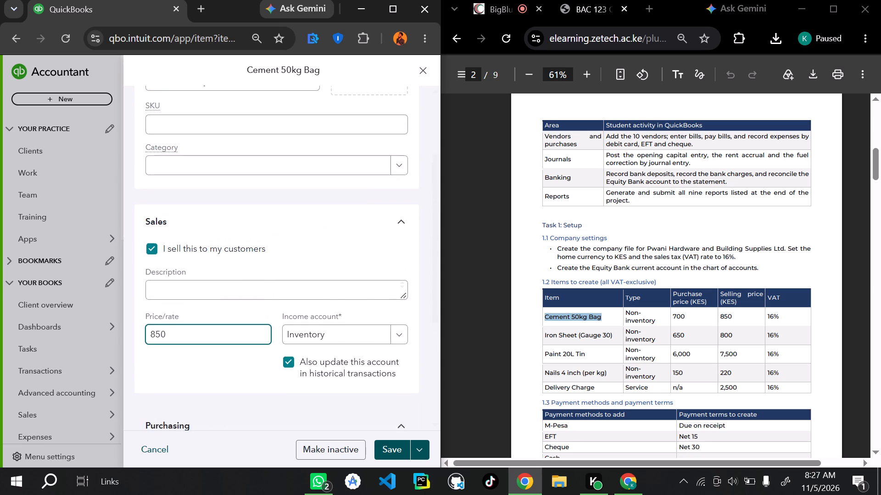
scroll(212, 402, "up", 3)
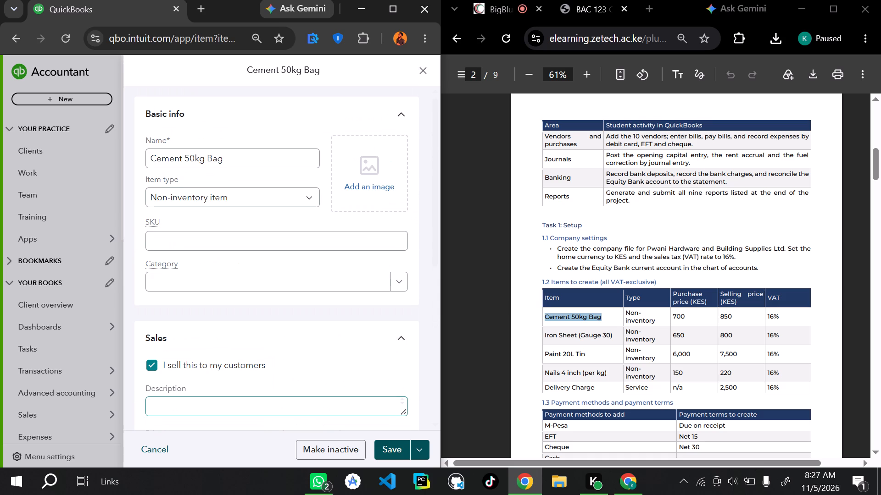
scroll(249, 172, "up", 2)
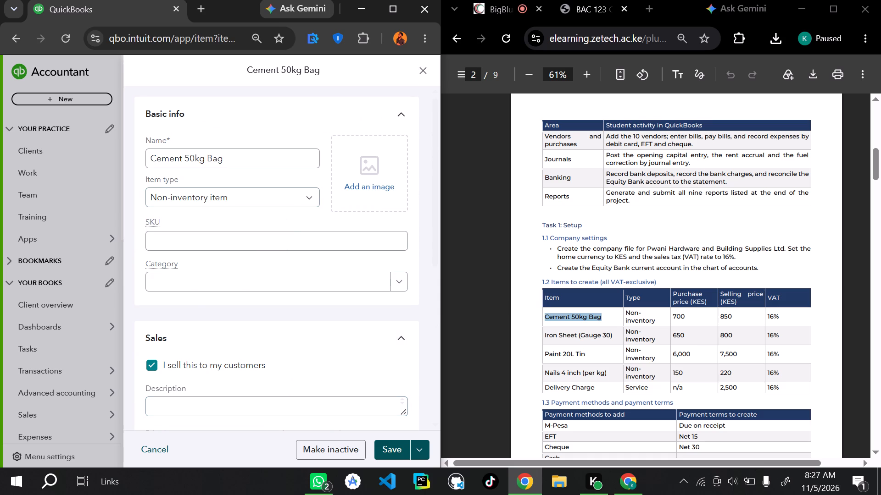
scroll(294, 358, "down", 1)
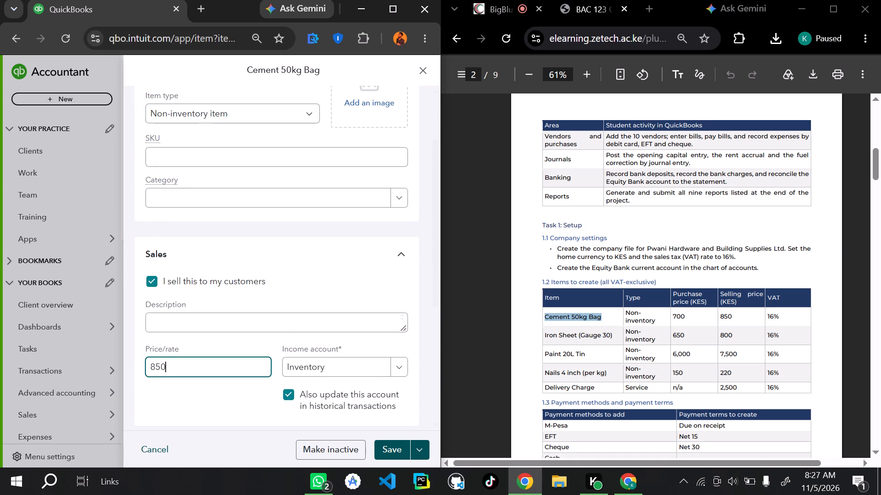
left_click(392, 441)
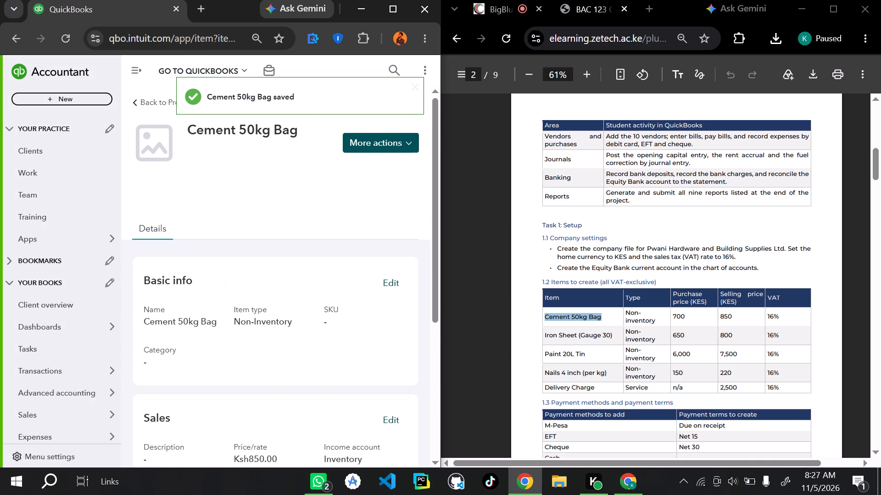
Review the saved Cement 50kg Bag item's basic, sales and purchasing details against the item table in the project PDF.
scroll(209, 300, "down", 2)
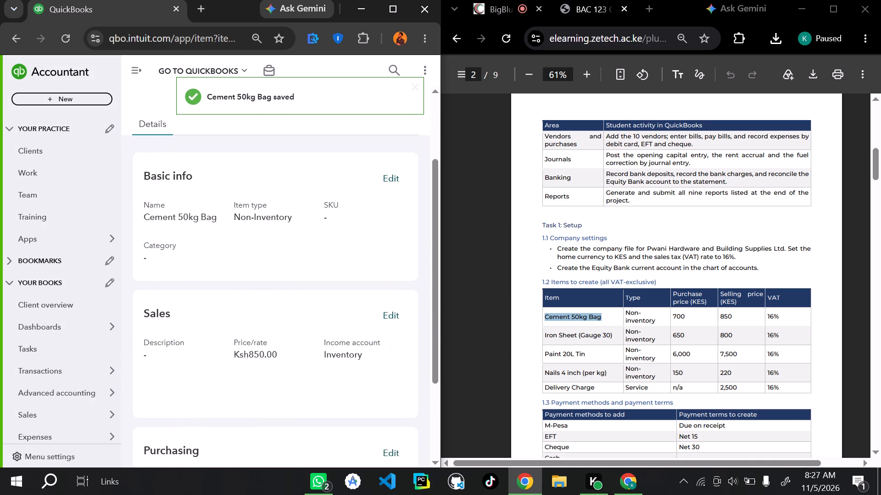
scroll(209, 300, "down", 3)
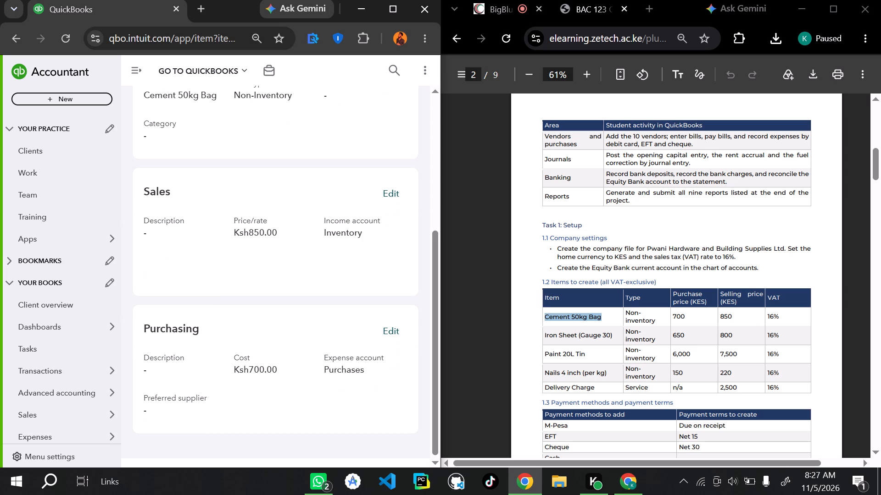
scroll(209, 300, "down", 2)
scroll(209, 300, "up", 4)
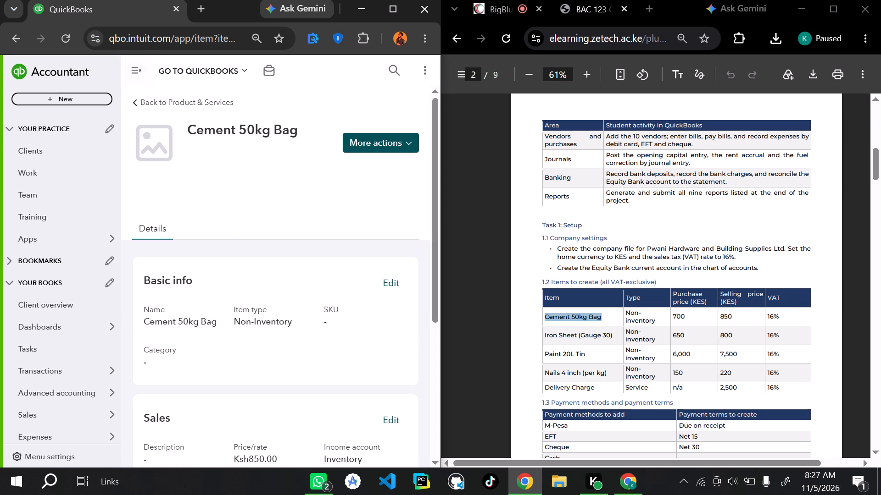
Open the existing Hours item from the products and services list, inspect its details and available actions, and return to the list.
left_click(137, 99)
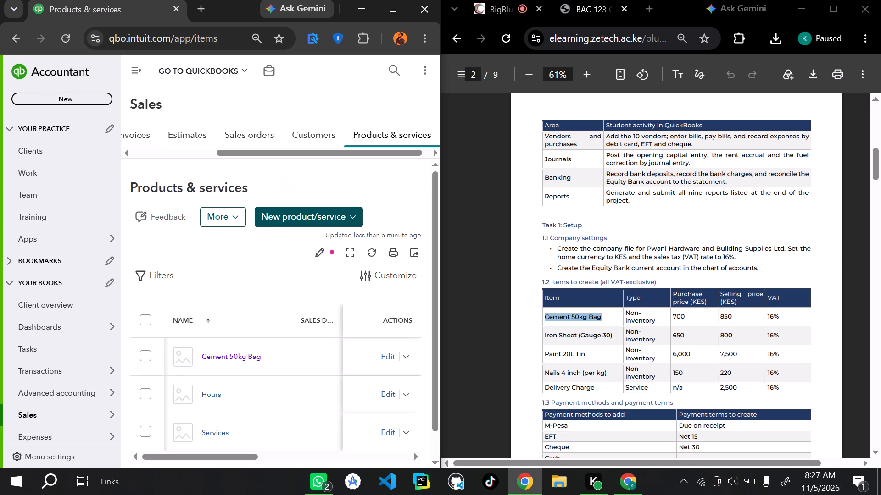
scroll(203, 255, "down", 2)
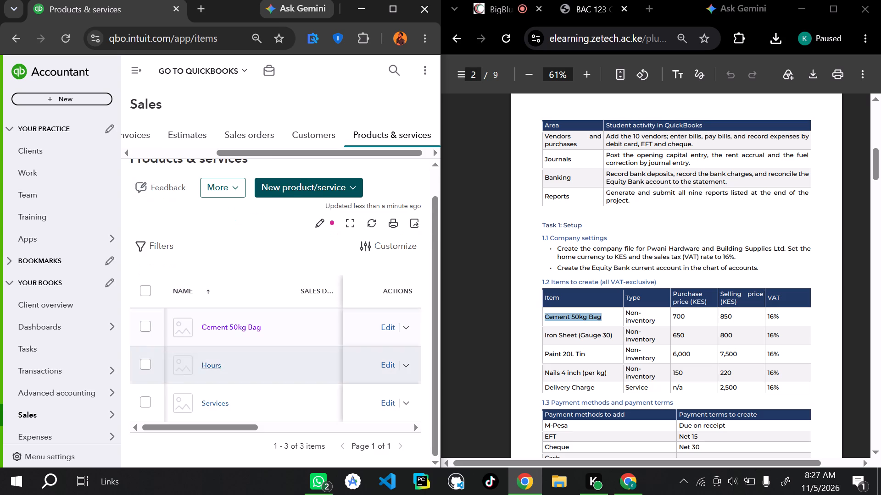
left_click(208, 369)
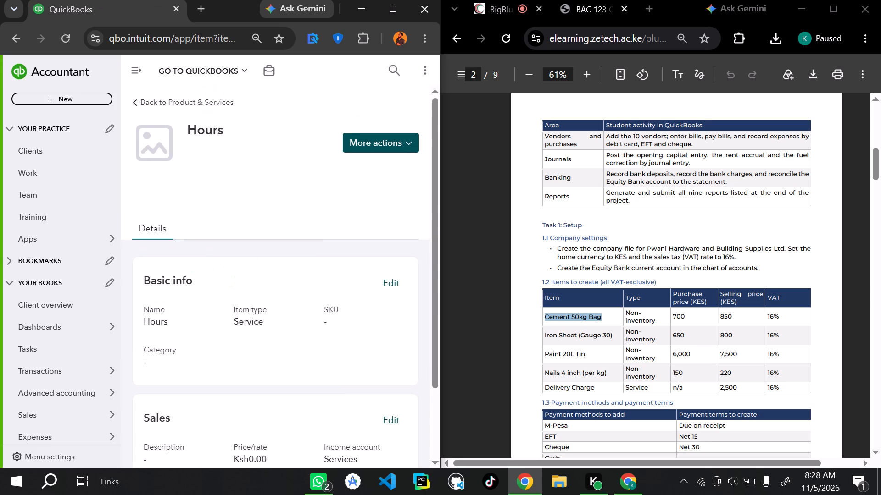
scroll(240, 348, "right", 1)
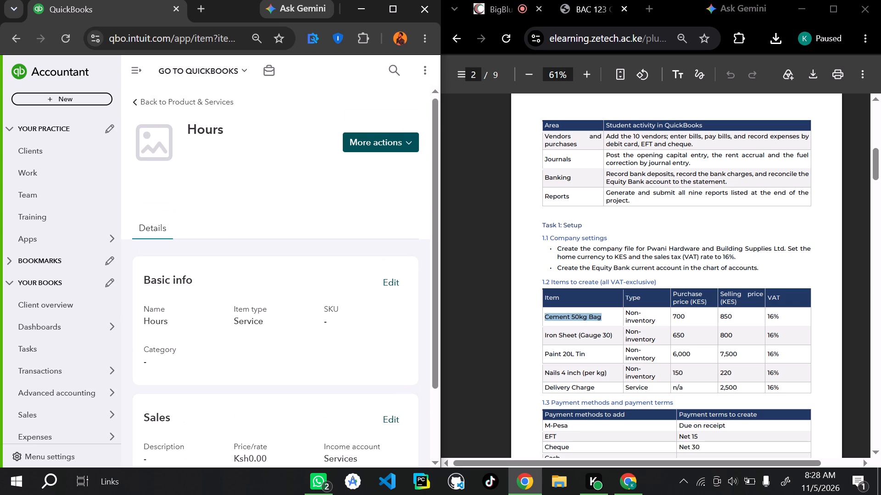
scroll(253, 329, "down", 1)
scroll(253, 329, "up", 1)
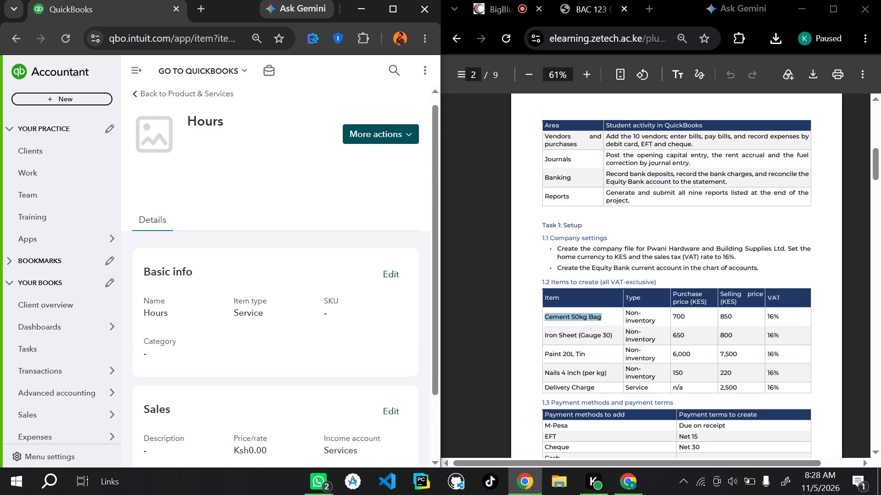
left_click(367, 136)
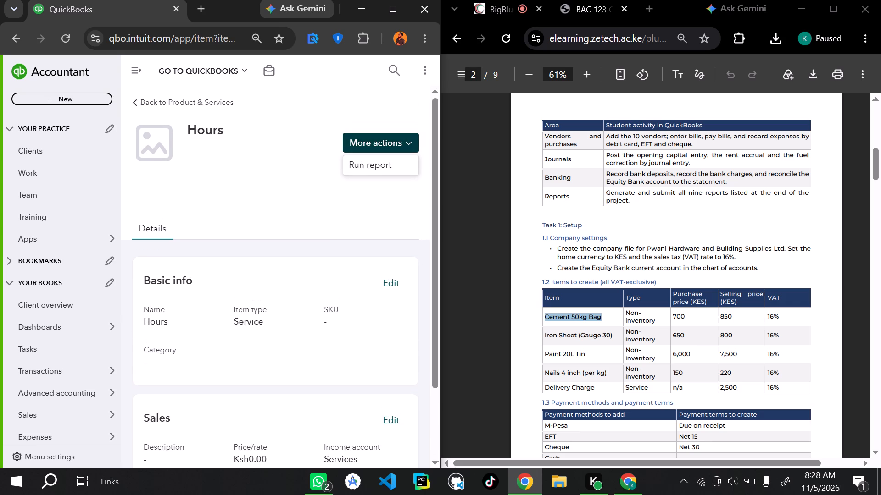
left_click(269, 334)
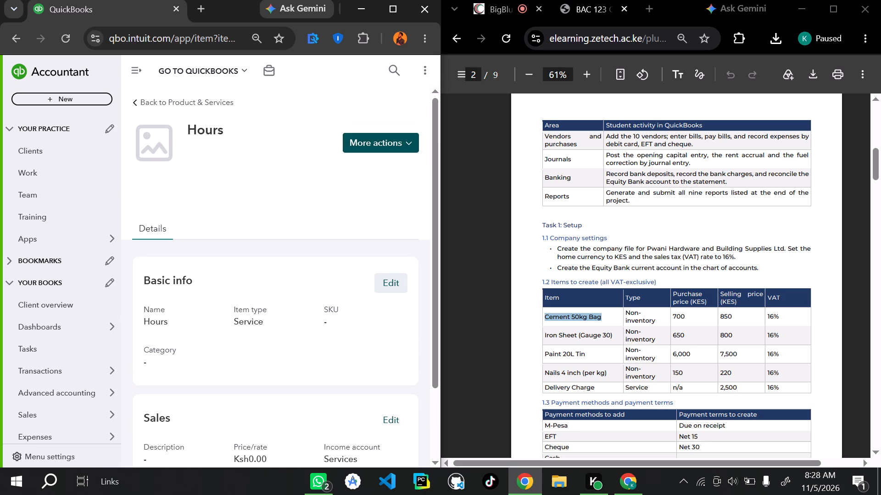
scroll(378, 290, "up", 1)
left_click(136, 104)
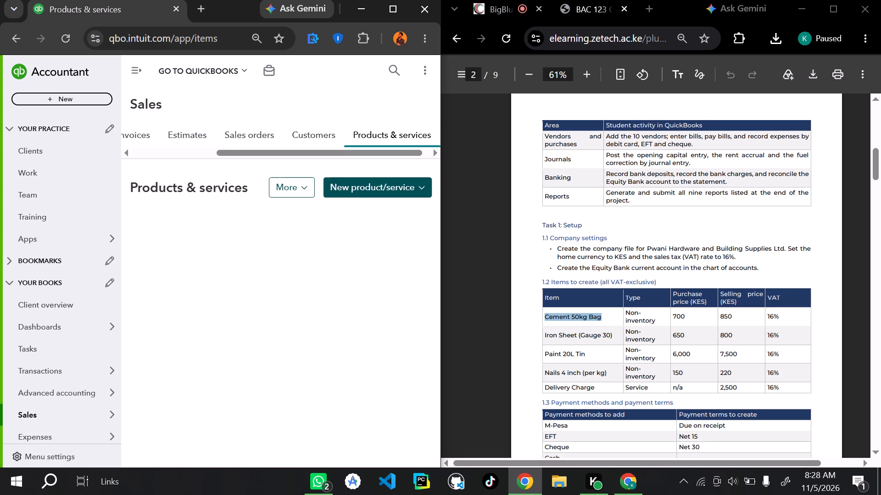
Open the Hours item for editing and replace its name with Iron Sheet (Gauge 30), copied from the project PDF.
scroll(190, 333, "down", 1)
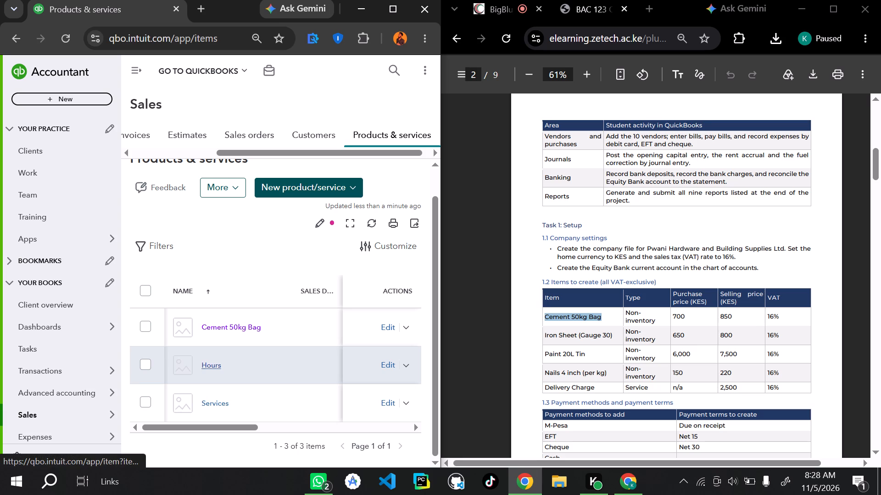
left_click(383, 367)
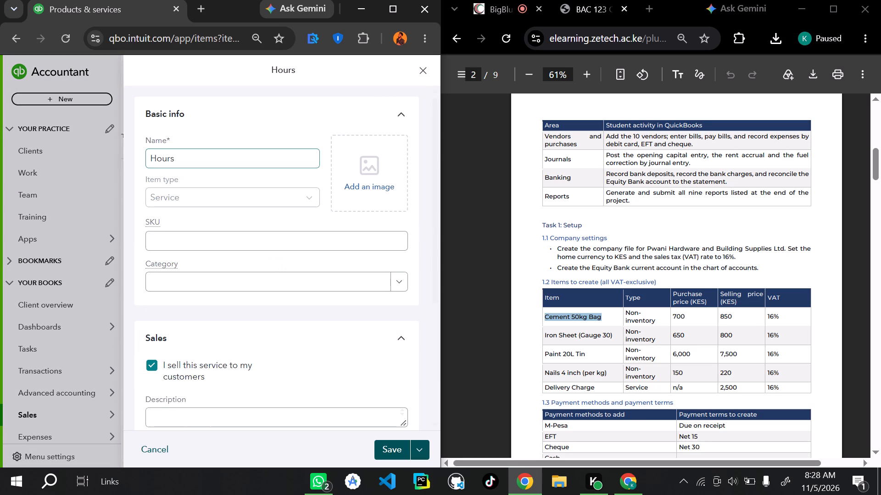
left_click(209, 152)
key("BackSpace")
key("BackSpace")
key("BackSpace")
key("BackSpace")
key("BackSpace")
key("BackSpace")
key("BackSpace")
key("BackSpace")
key("BackSpace")
key("BackSpace")
key("BackSpace")
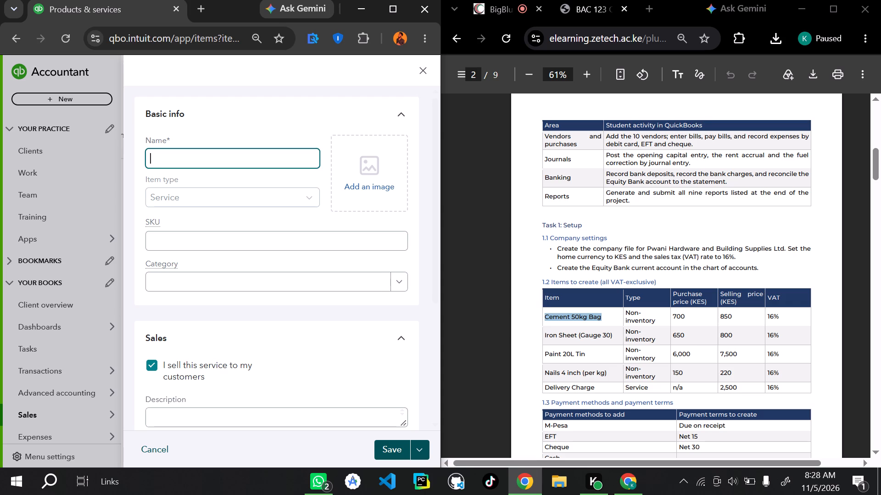
left_click_drag(615, 335, 544, 336)
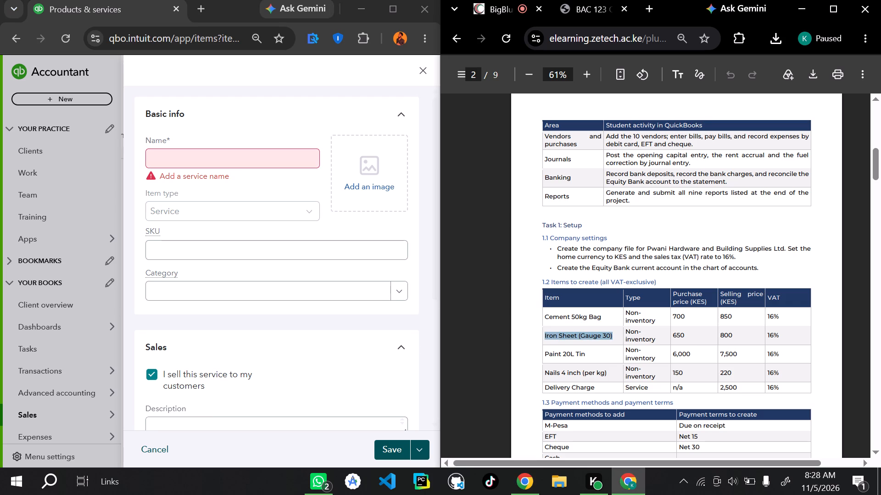
right_click(548, 336)
left_click(623, 129)
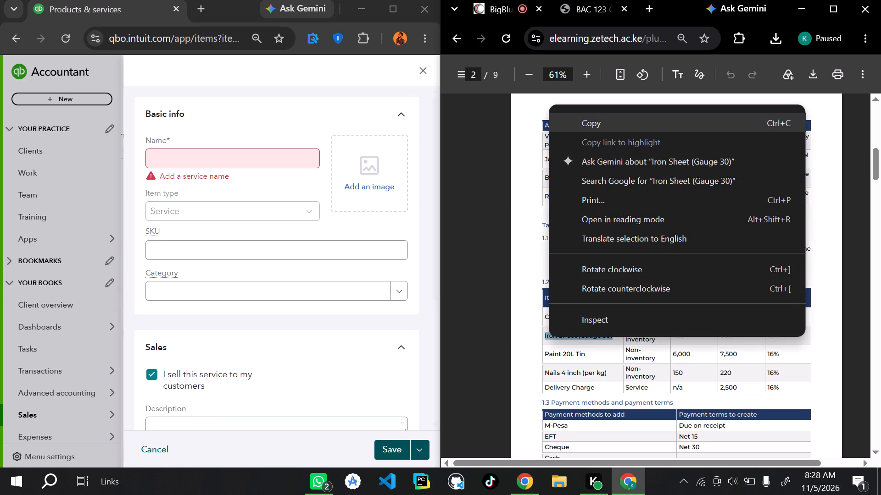
left_click(188, 154)
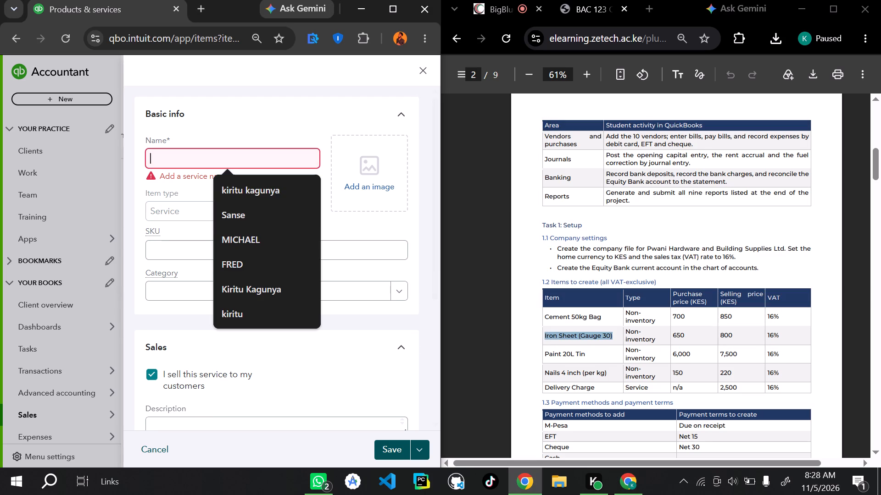
key("ctrl+v")
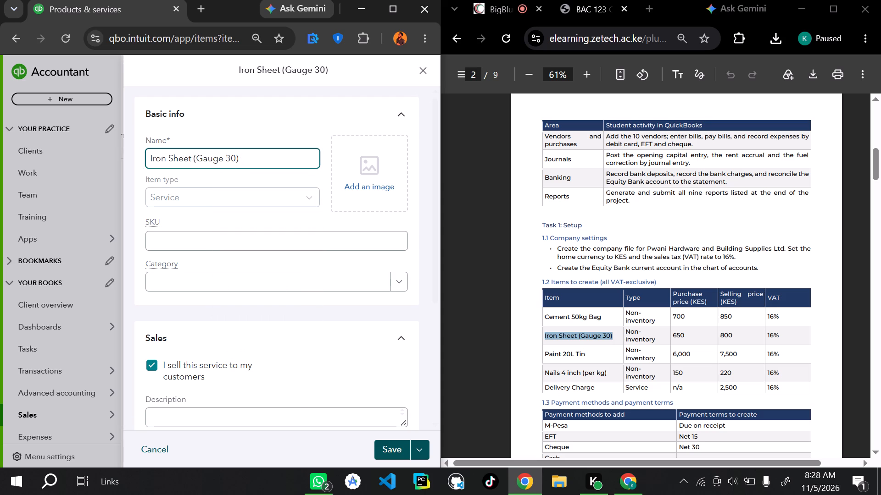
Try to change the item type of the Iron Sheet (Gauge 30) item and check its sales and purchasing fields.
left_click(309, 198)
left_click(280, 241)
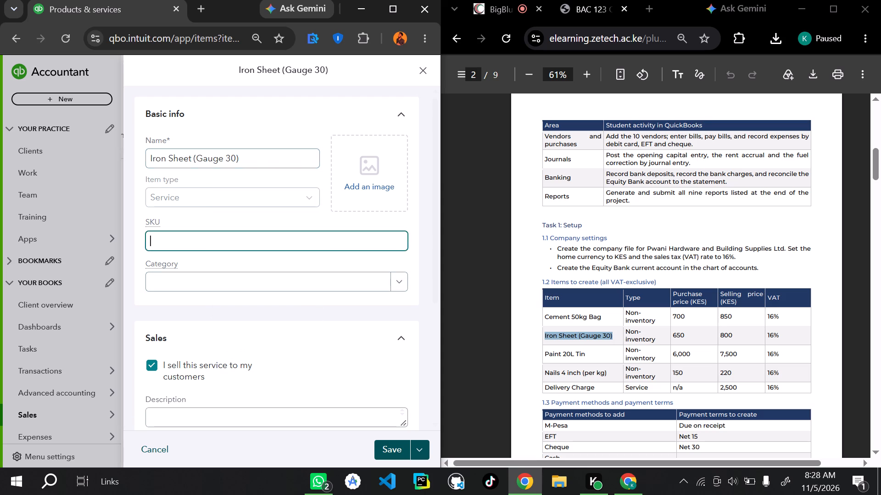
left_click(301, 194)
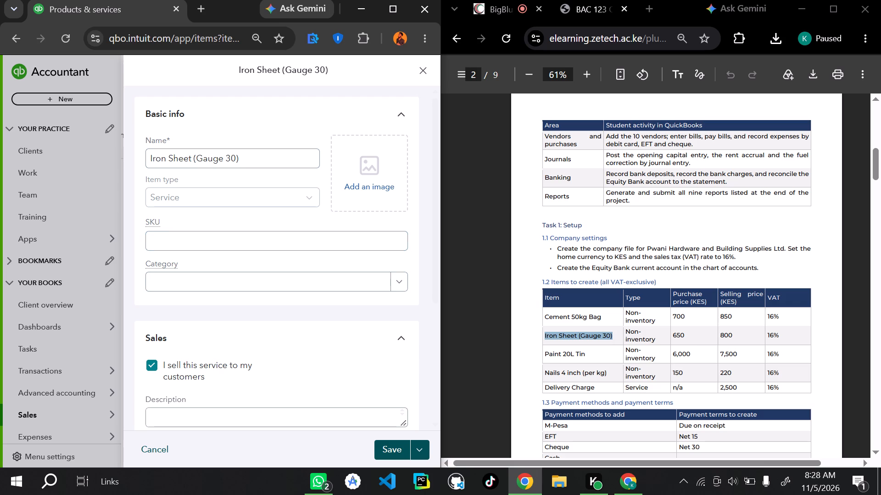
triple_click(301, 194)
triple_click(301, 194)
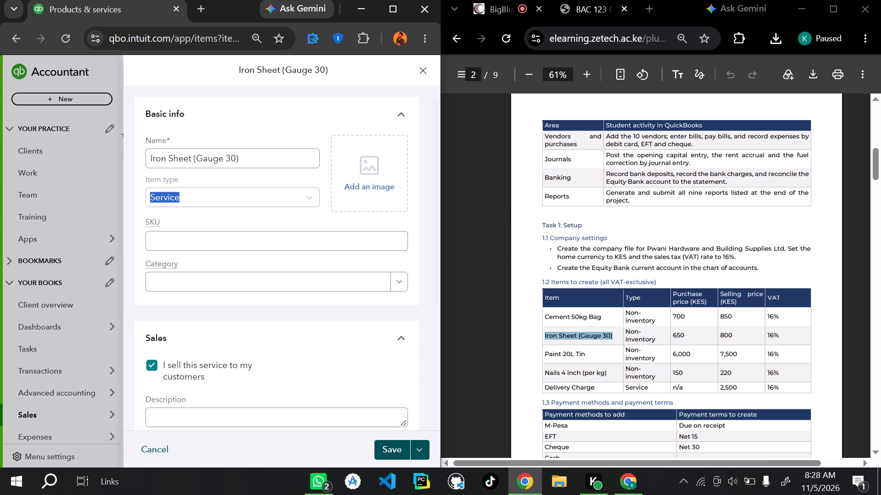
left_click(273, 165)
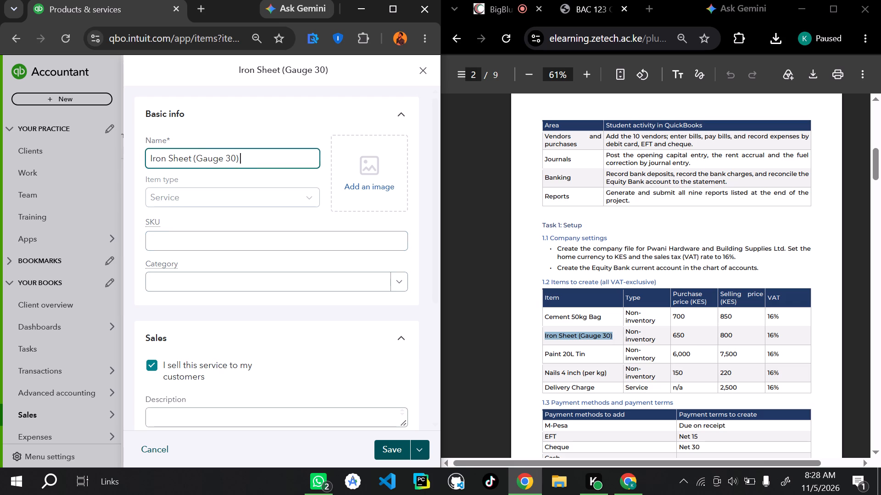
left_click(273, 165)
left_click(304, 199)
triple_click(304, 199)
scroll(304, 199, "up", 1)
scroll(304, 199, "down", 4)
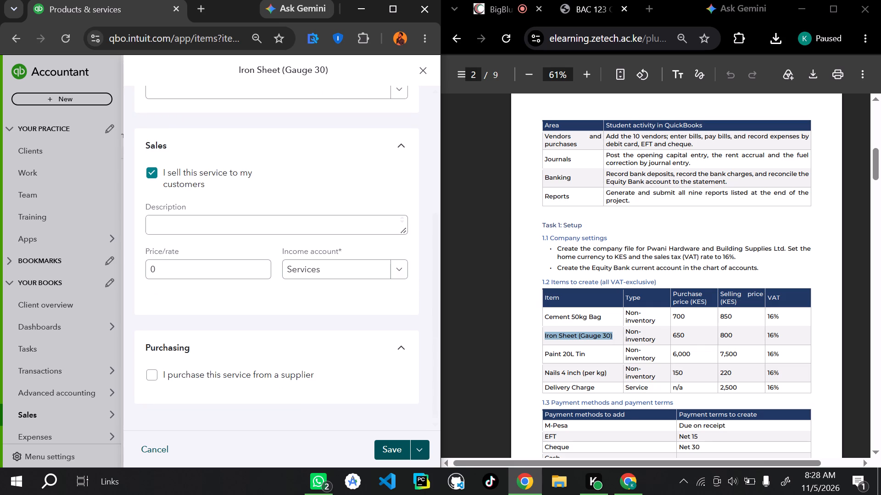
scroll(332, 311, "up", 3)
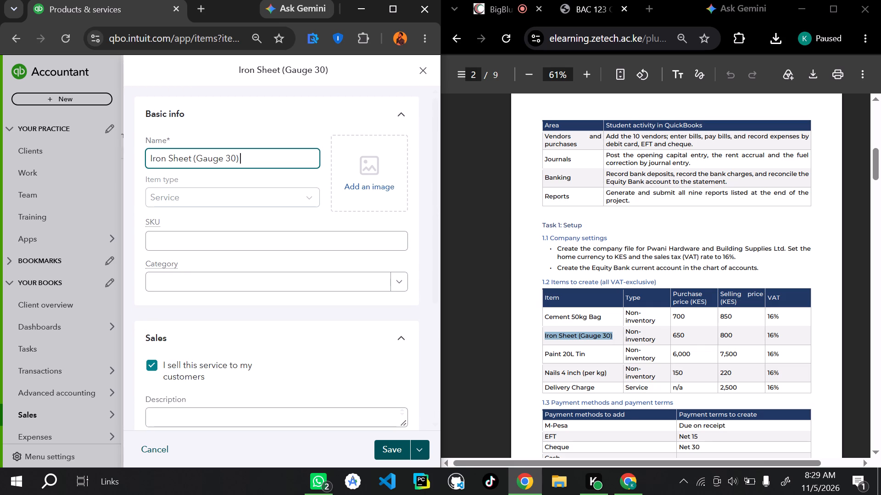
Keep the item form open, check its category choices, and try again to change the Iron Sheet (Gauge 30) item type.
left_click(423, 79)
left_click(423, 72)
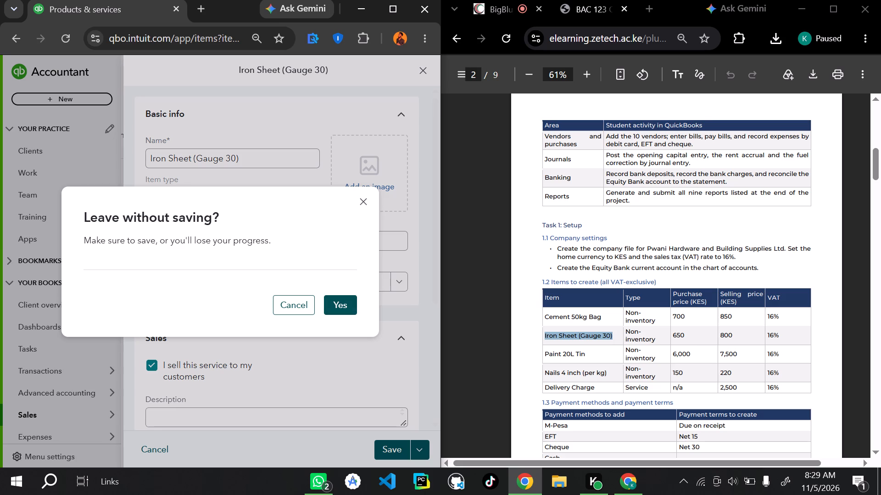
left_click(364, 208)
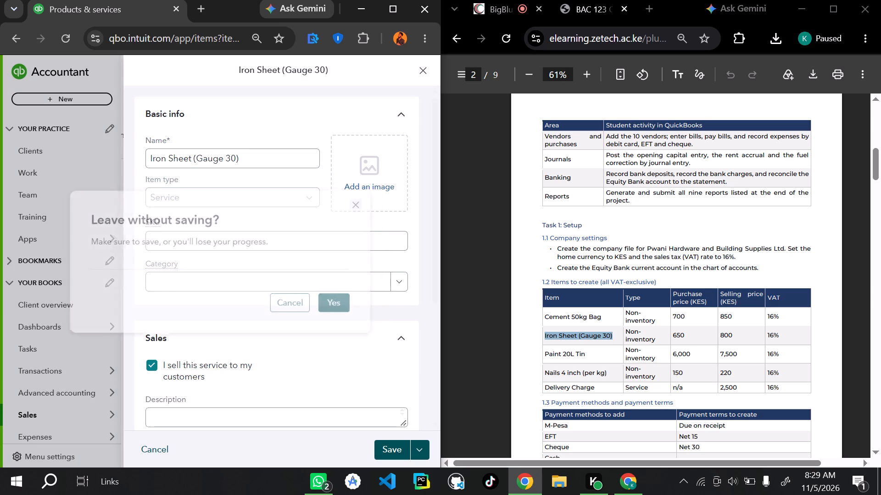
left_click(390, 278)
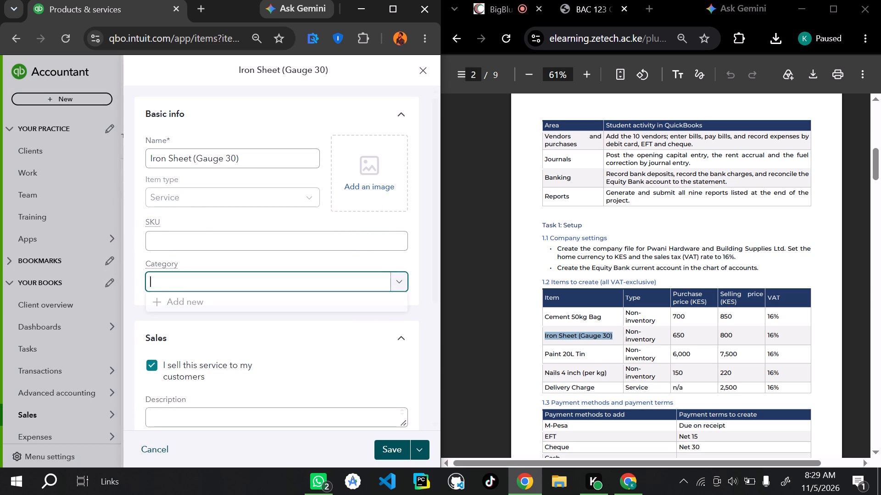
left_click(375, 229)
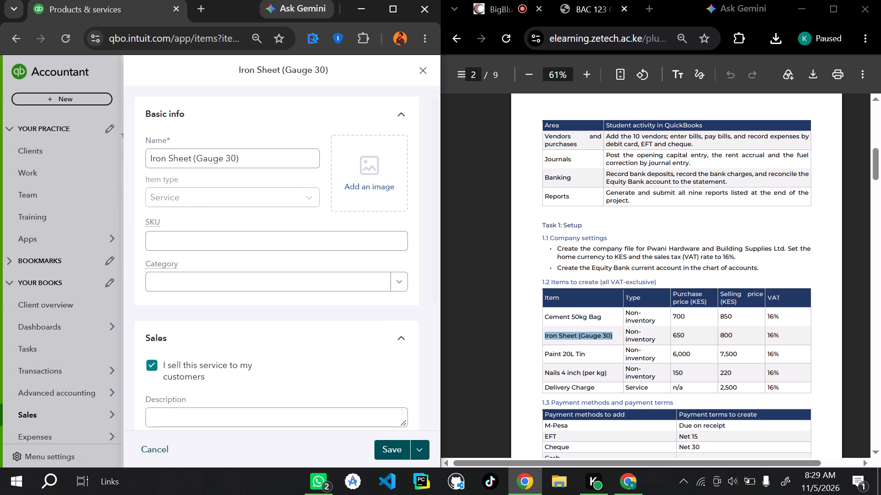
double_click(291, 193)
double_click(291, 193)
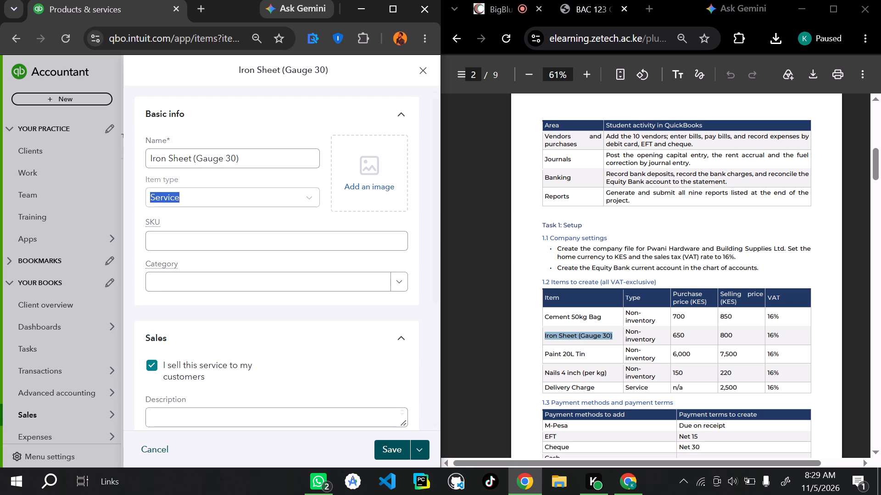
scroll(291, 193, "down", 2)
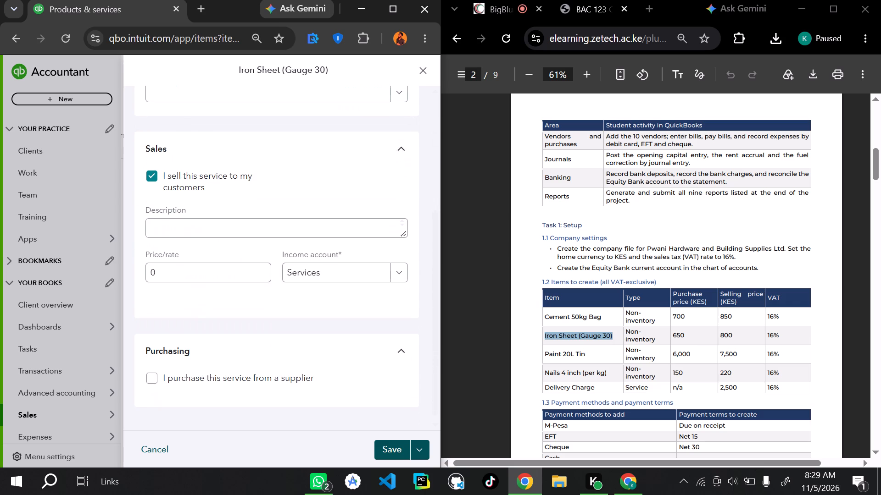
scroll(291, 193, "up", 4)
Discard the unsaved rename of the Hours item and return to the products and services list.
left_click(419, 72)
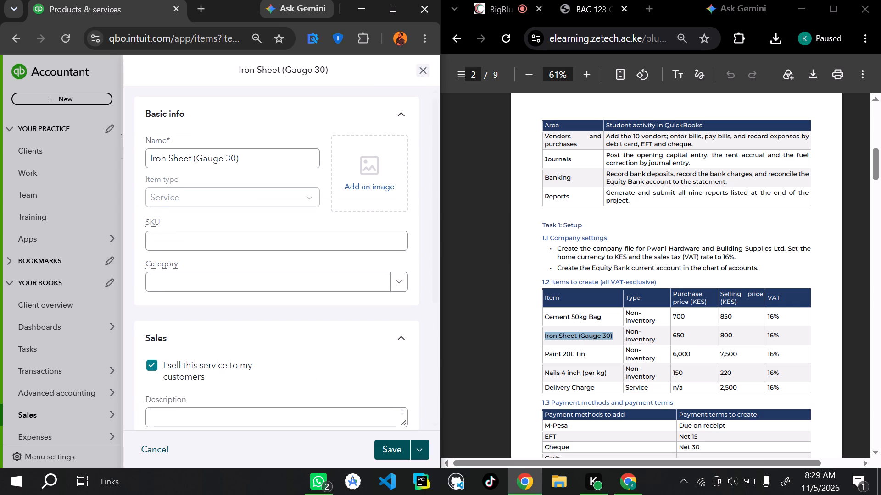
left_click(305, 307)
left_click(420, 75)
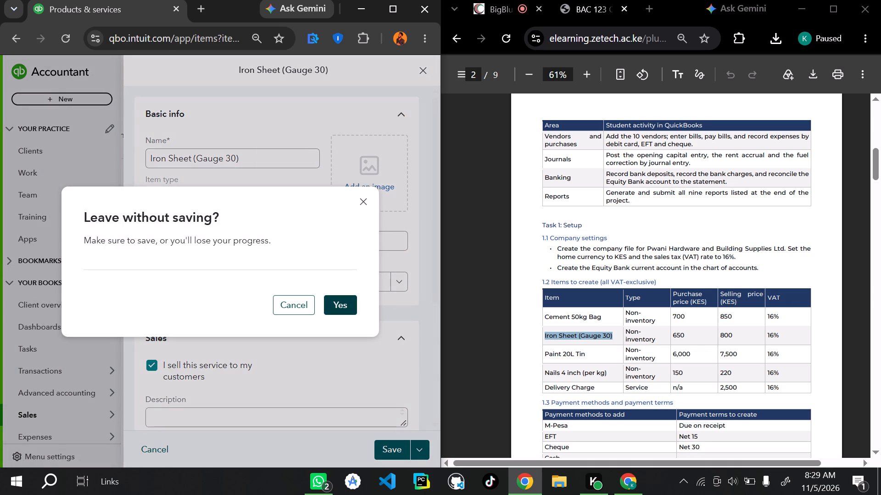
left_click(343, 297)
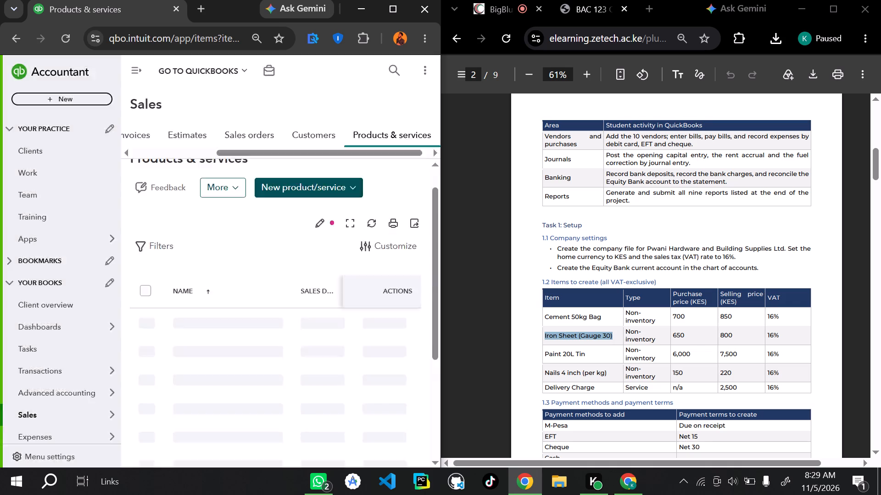
Open the Hours item's details page and examine its basic info, sales details and available actions.
scroll(276, 362, "down", 1)
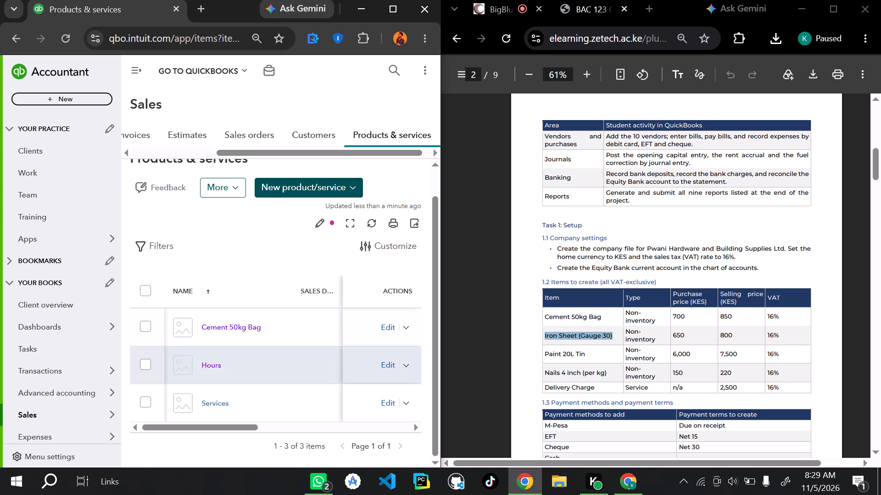
right_click(204, 361)
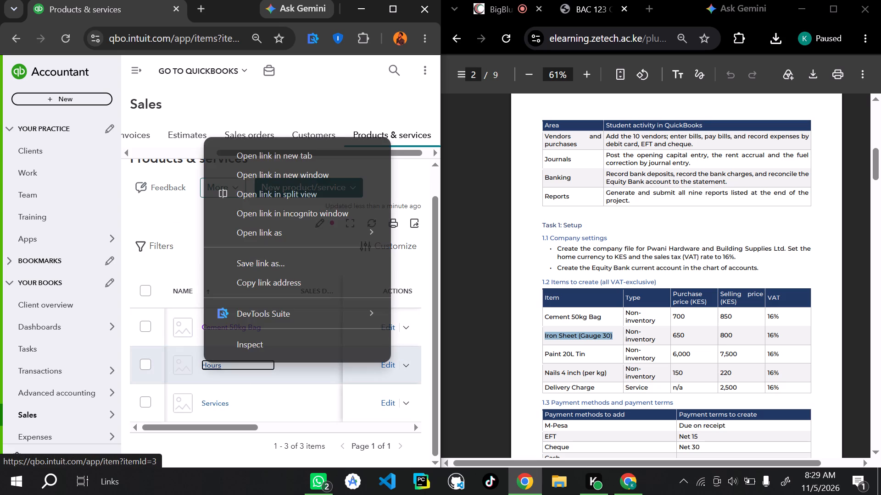
left_click(204, 361)
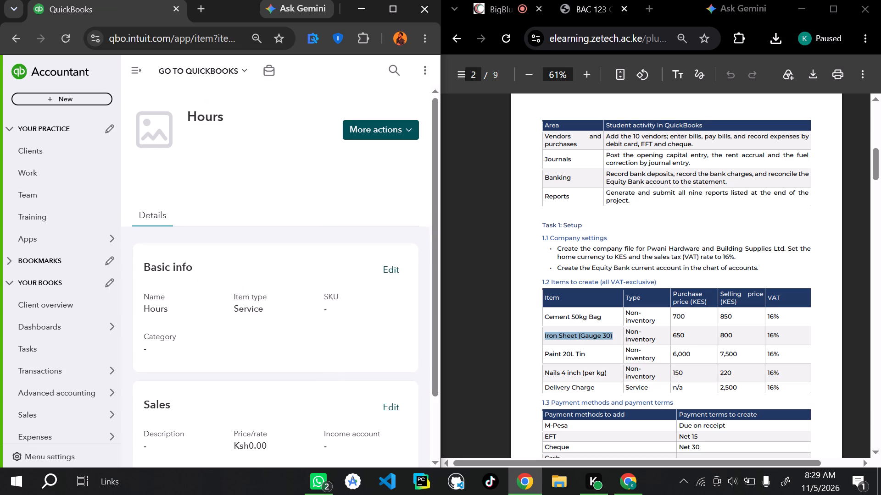
scroll(235, 334, "down", 5)
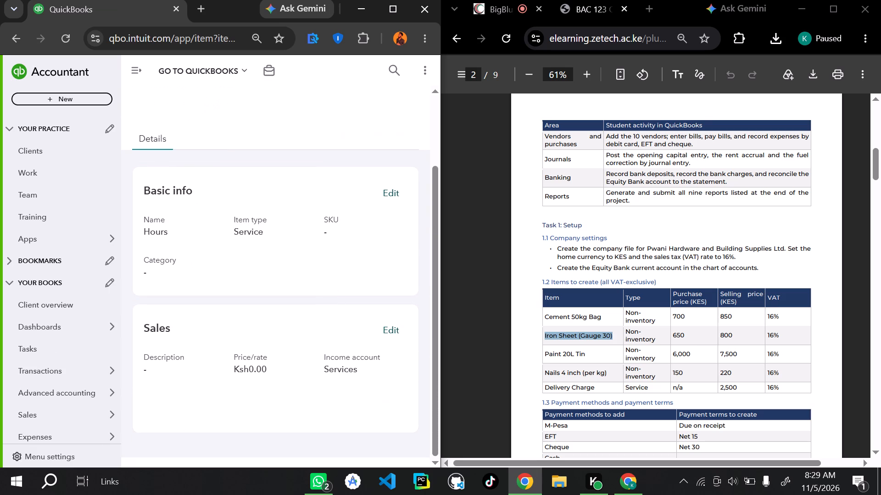
scroll(235, 334, "down", 3)
scroll(235, 334, "up", 3)
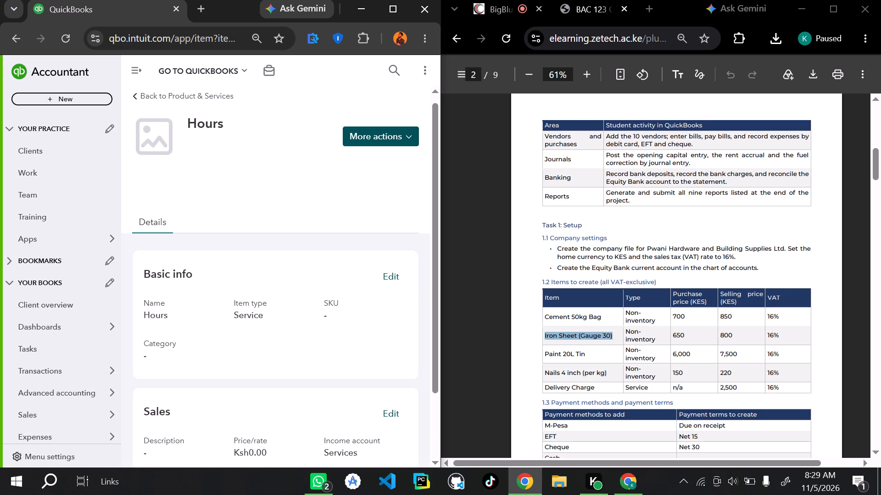
left_click(360, 143)
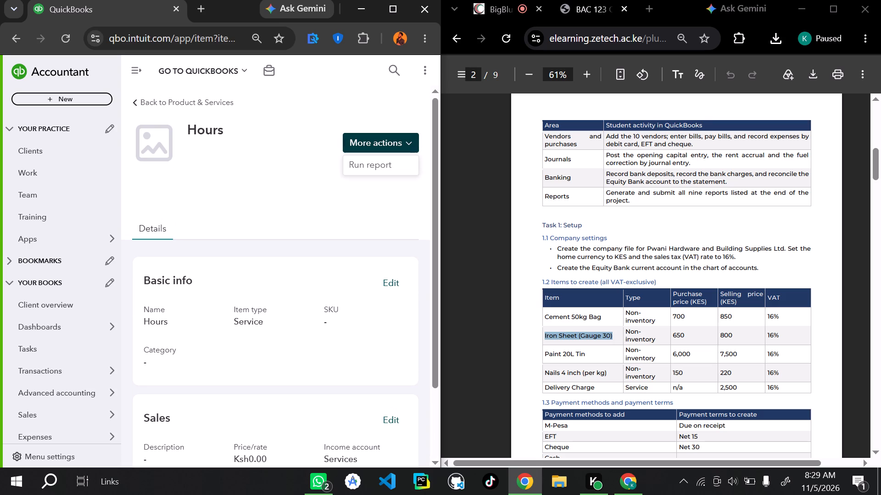
scroll(324, 236, "down", 1)
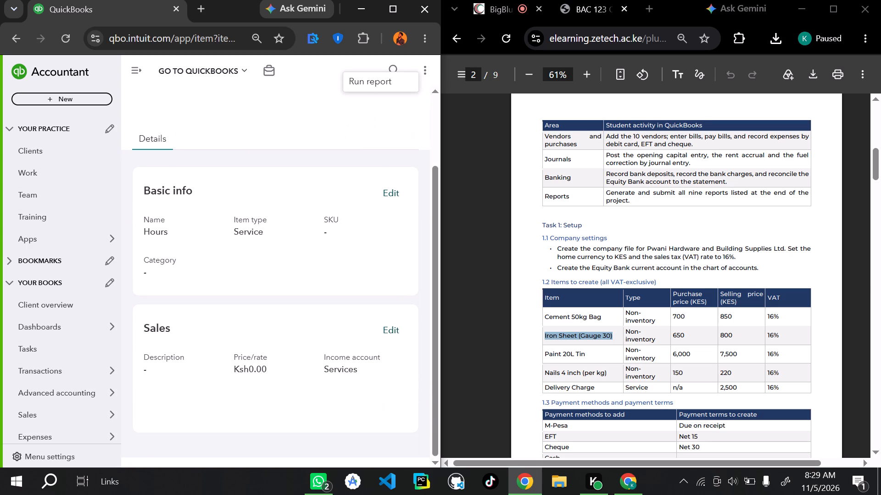
scroll(324, 236, "up", 3)
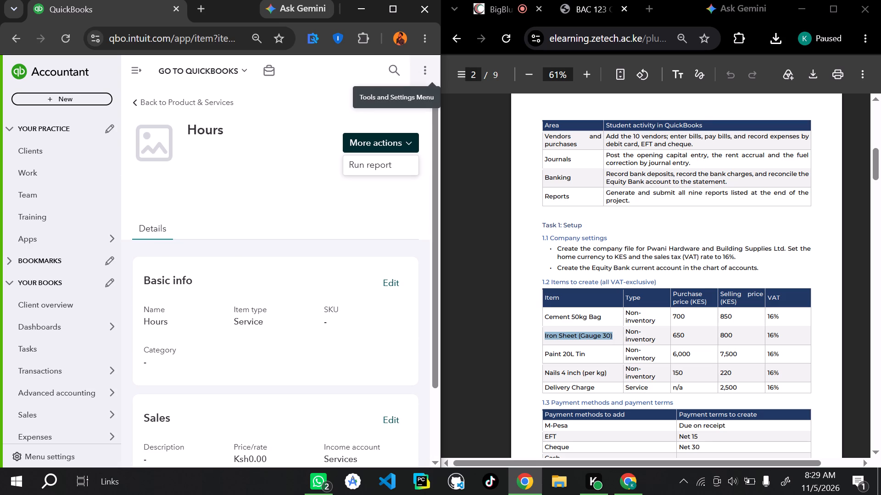
left_click(427, 69)
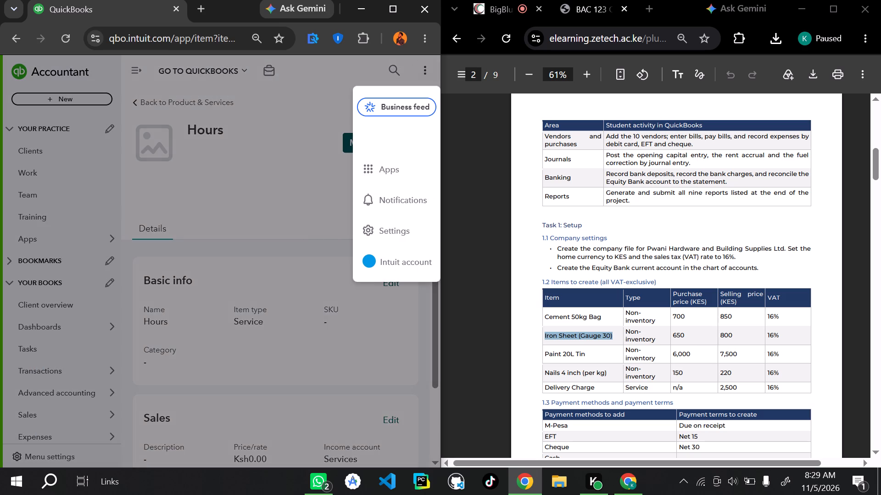
left_click(283, 198)
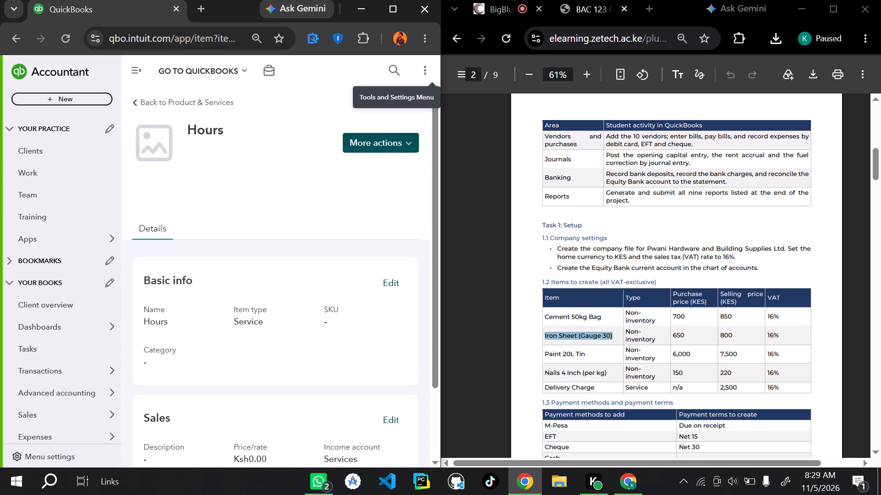
scroll(278, 293, "down", 4)
scroll(278, 293, "up", 2)
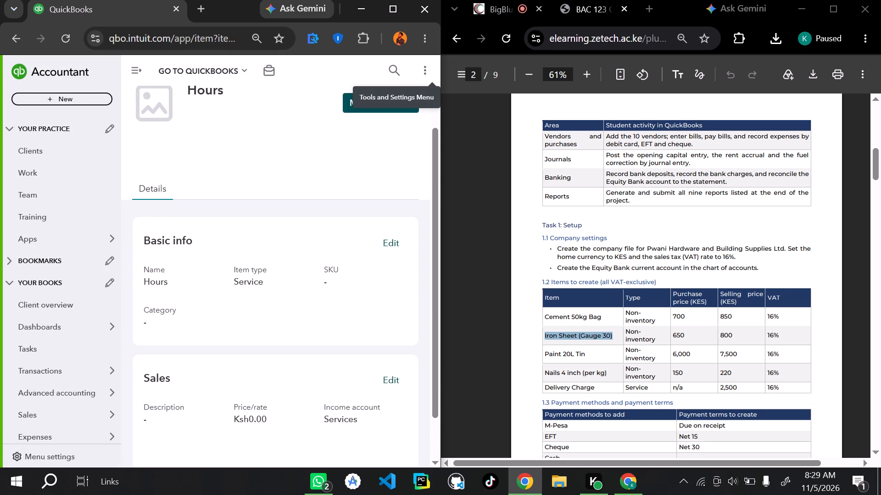
Open the Hours item for editing and review its sales and purchasing sections.
left_click(385, 274)
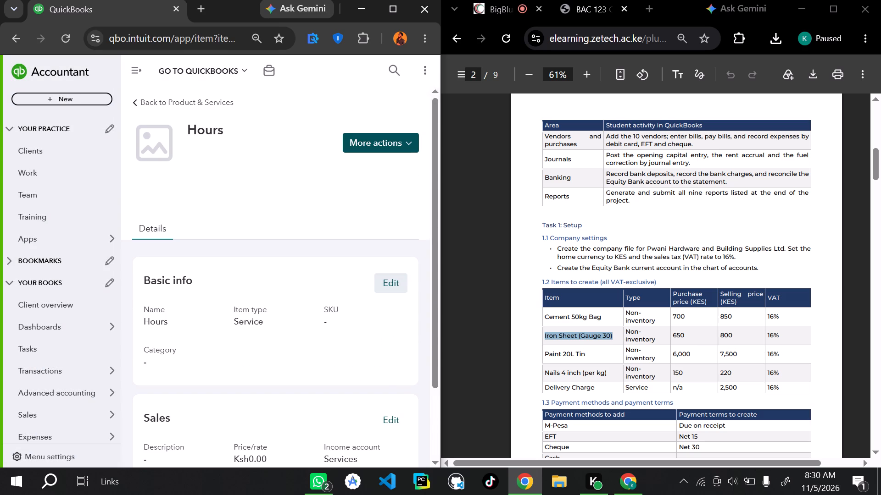
scroll(385, 274, "down", 1)
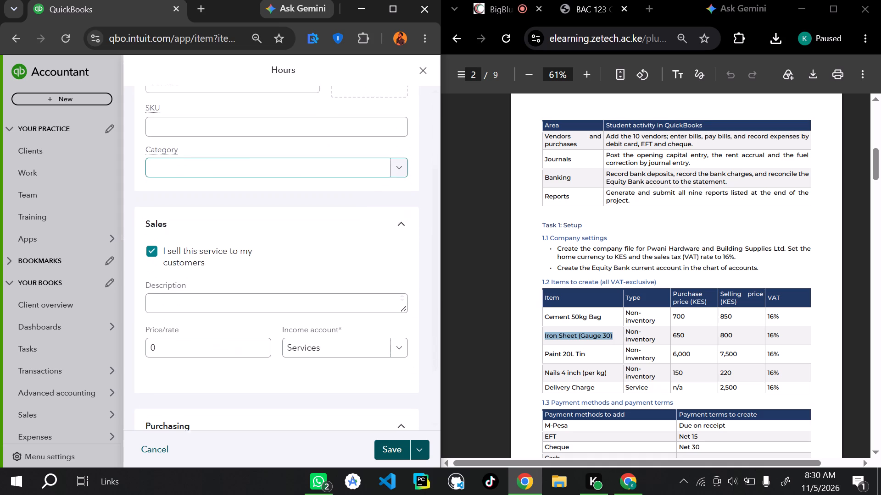
scroll(385, 274, "down", 3)
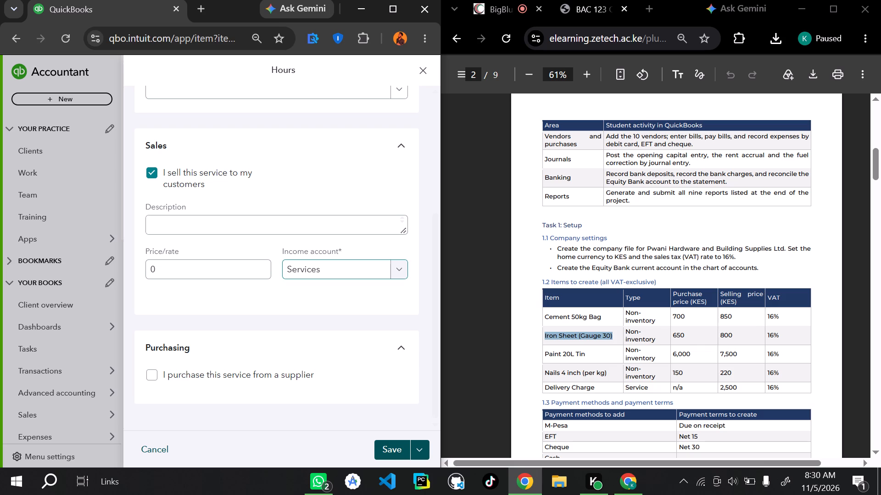
Switch from the project PDF to the class web conference and widen its public chat area.
left_click(627, 494)
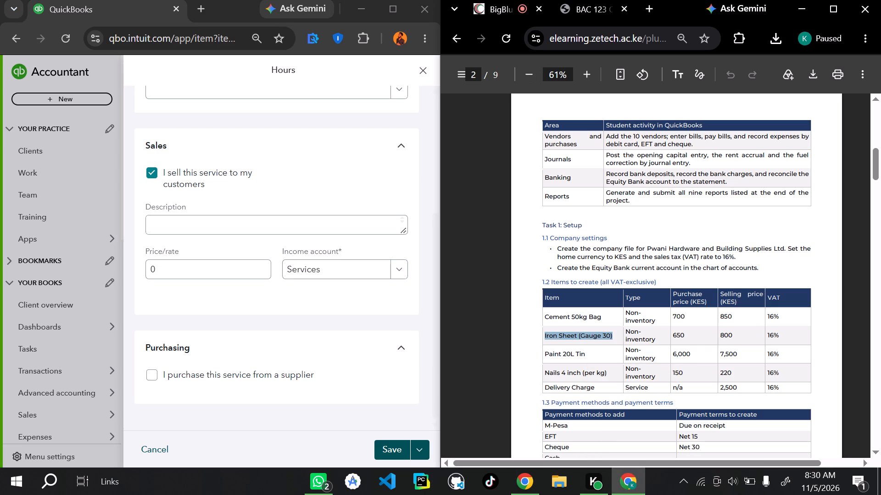
left_click(583, 0)
left_click(583, 7)
left_click(490, 0)
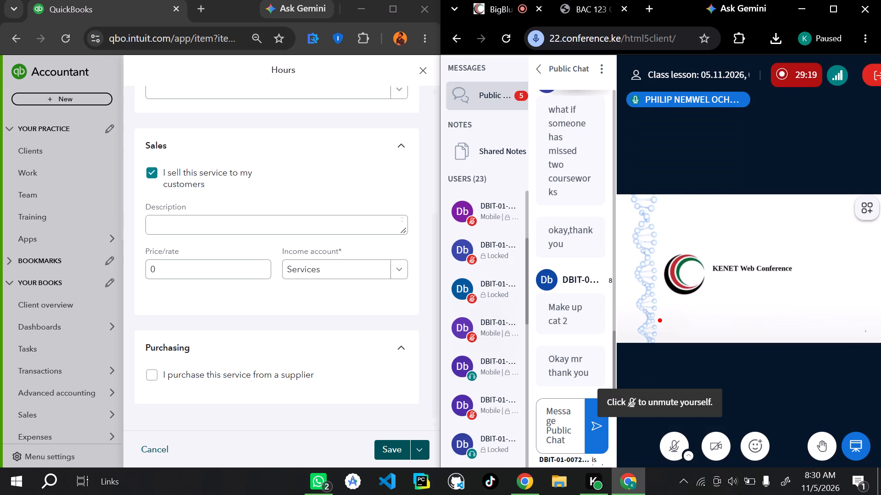
left_click_drag(619, 266, 748, 258)
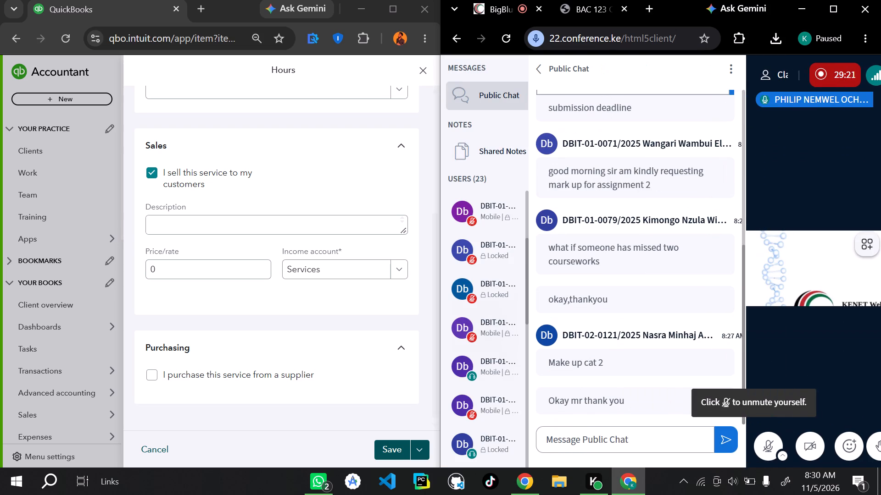
Post the message "lets do it today" in the class public chat.
left_click(560, 443)
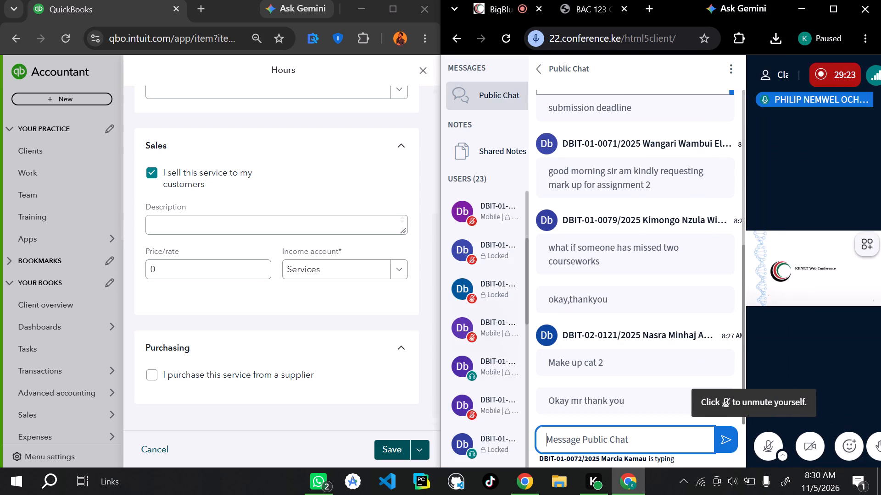
type("lets")
key("space")
type("do it tomm")
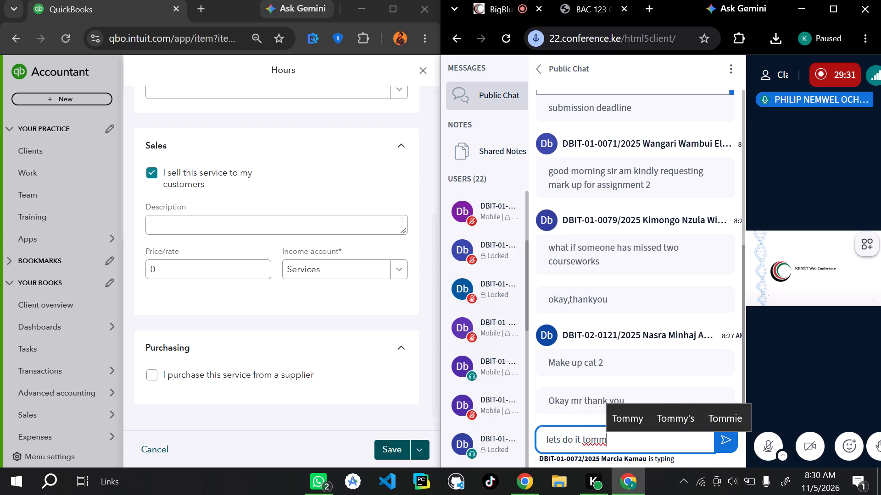
key("o")
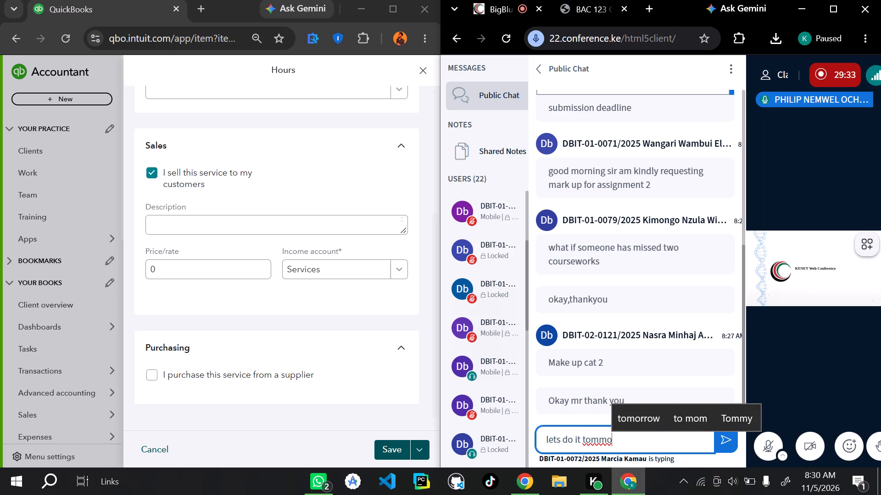
left_click(639, 427)
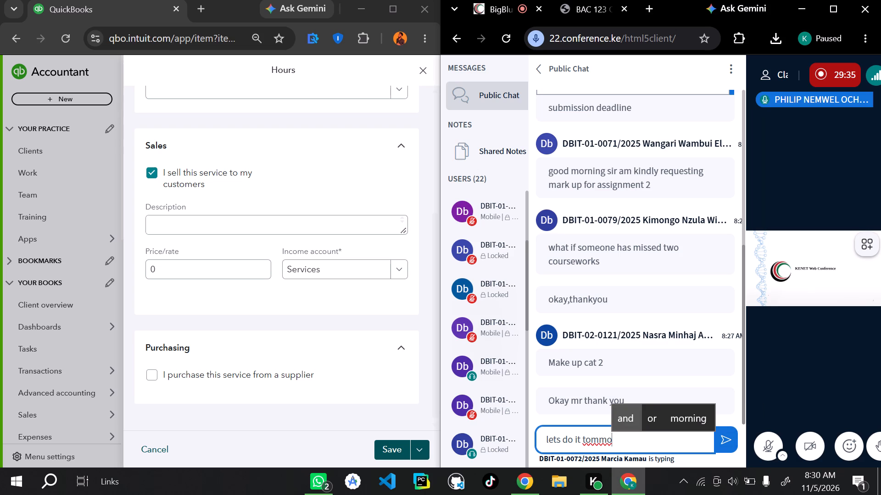
left_click(606, 441)
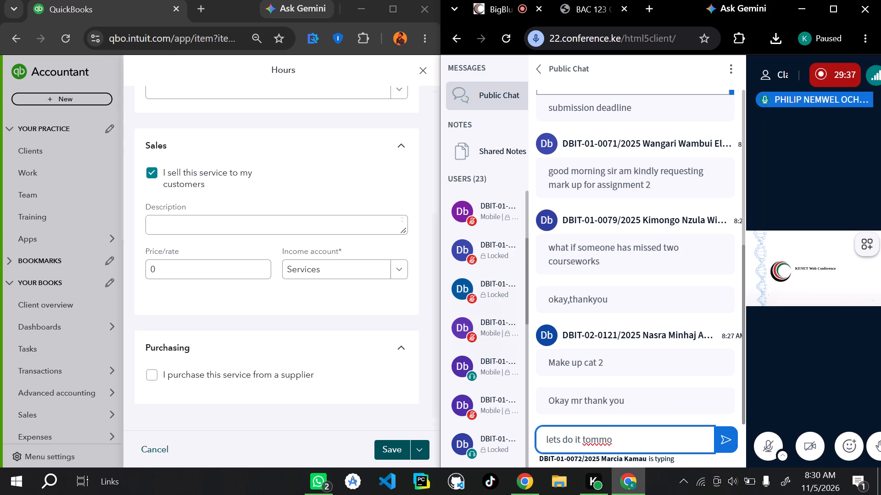
key("BackSpace")
key("Right")
key("r")
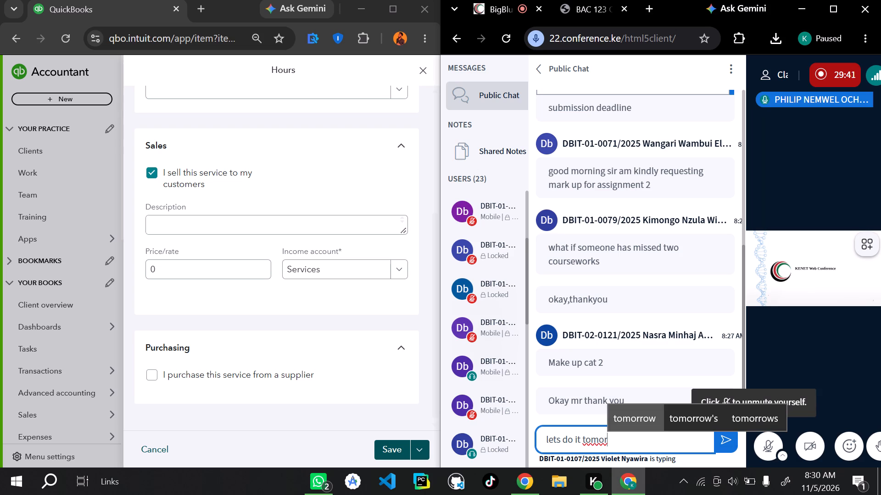
left_click(645, 425)
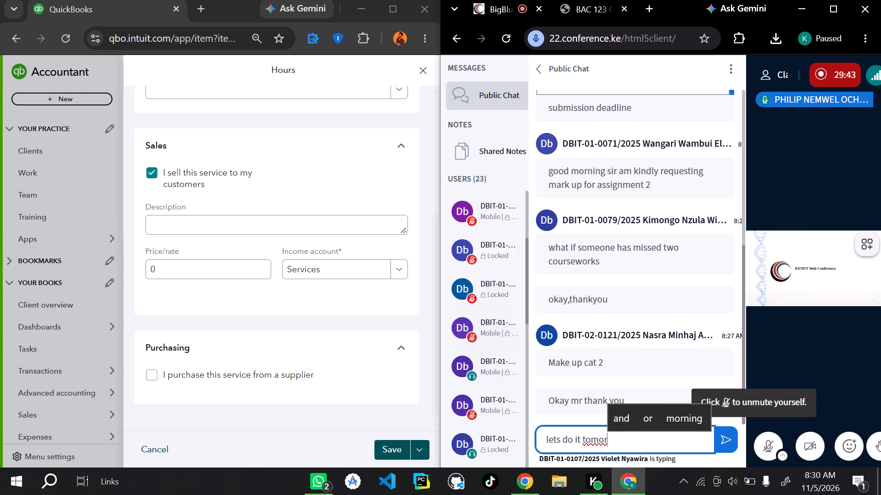
left_click(621, 441)
key("BackSpace")
key("BackSpace")
key("BackSpace")
key("BackSpace")
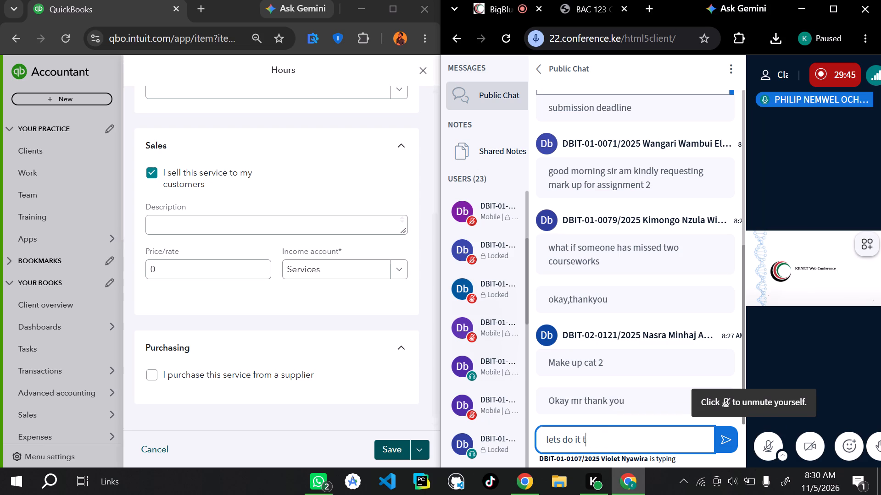
type("oday")
key("Return")
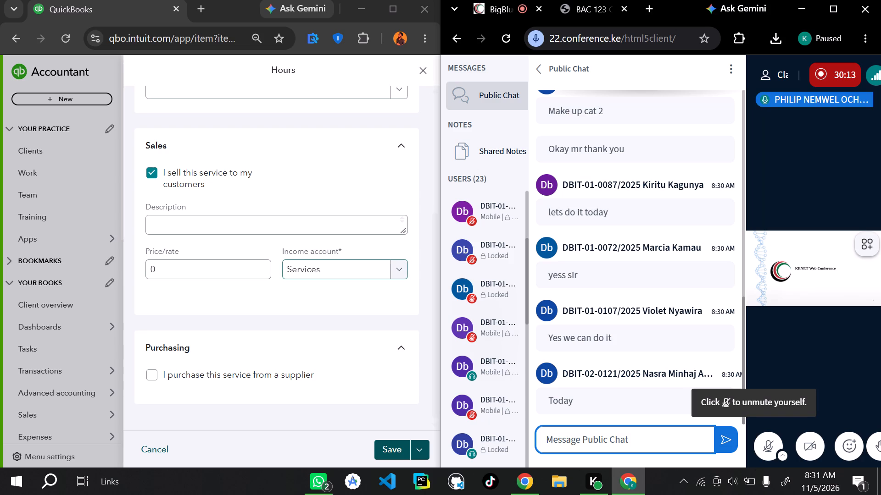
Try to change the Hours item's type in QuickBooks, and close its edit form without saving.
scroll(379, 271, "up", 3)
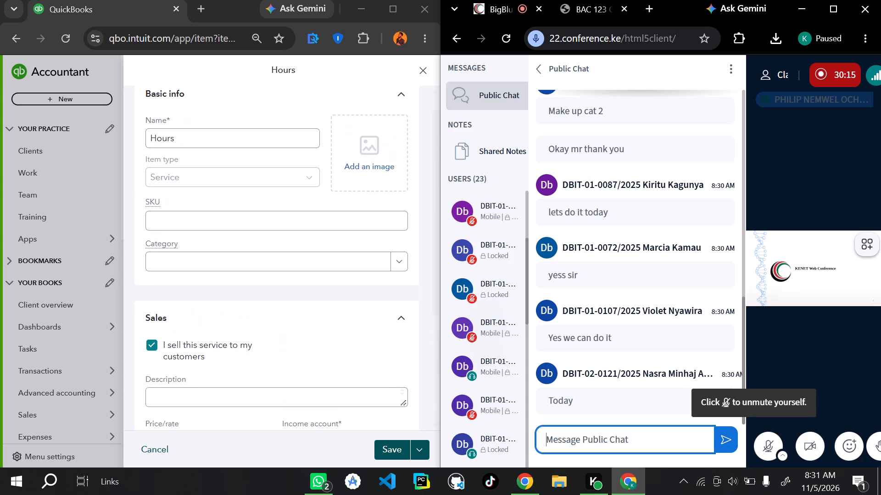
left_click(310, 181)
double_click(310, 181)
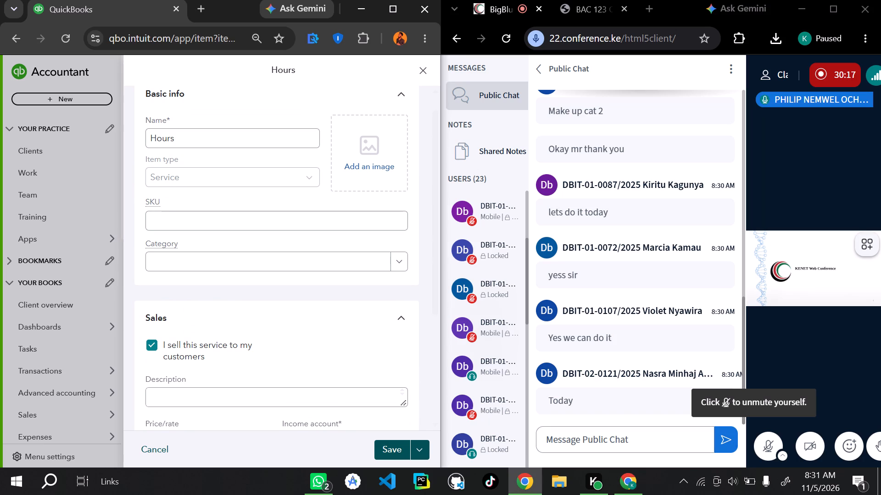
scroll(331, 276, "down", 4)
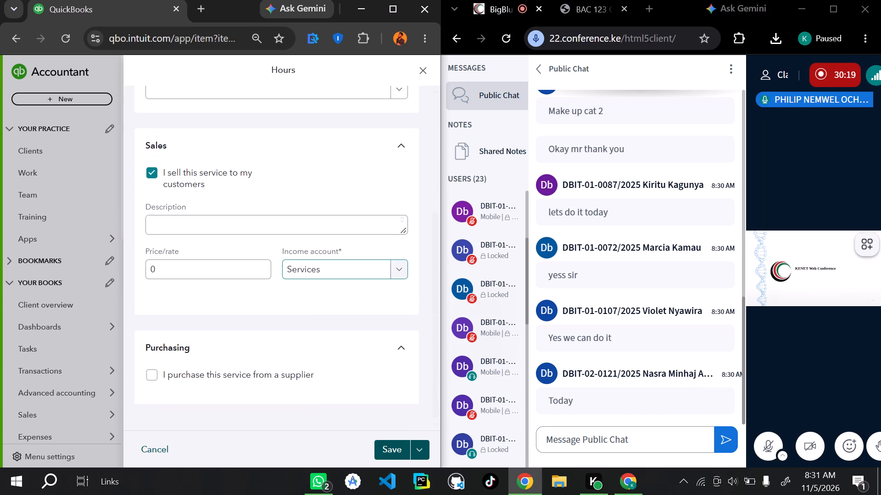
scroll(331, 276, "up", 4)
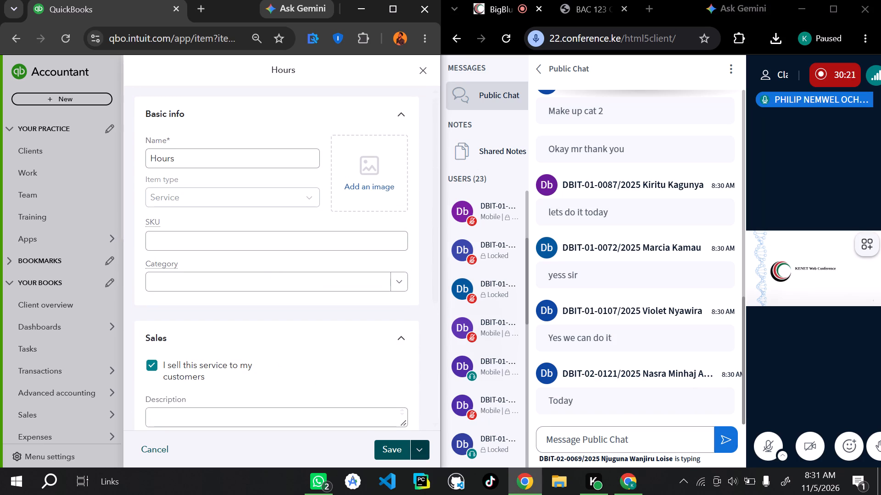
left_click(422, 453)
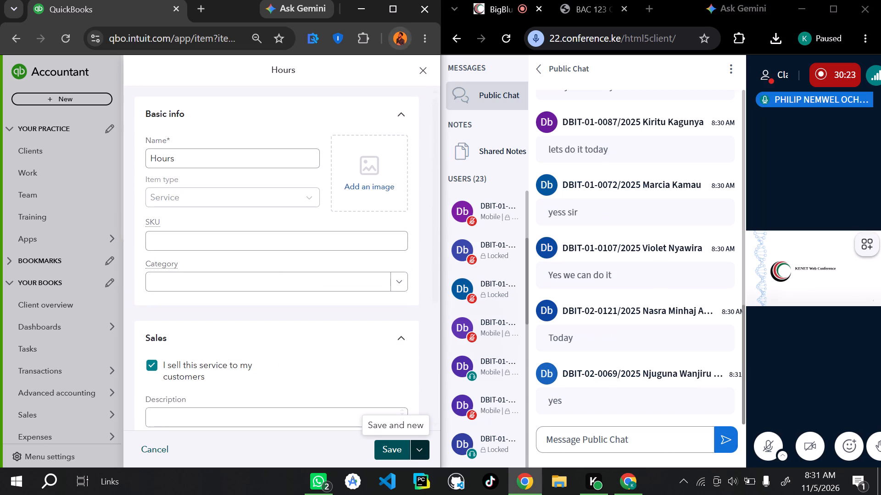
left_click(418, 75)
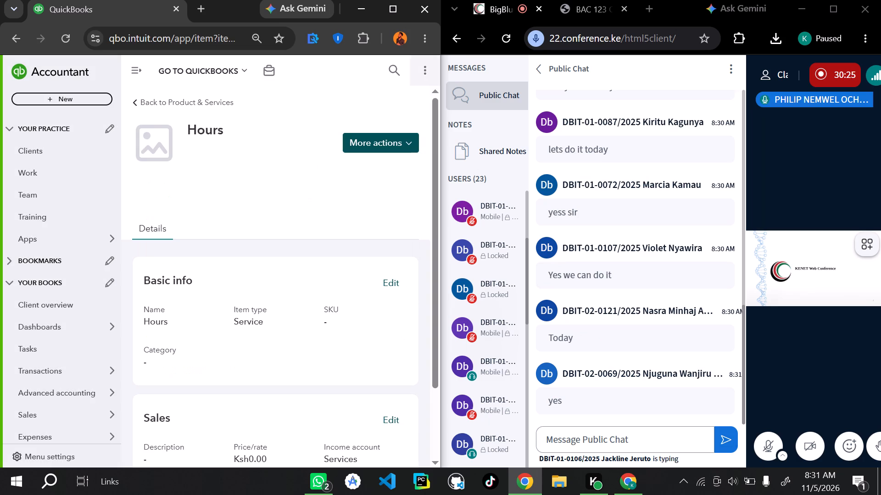
Look over the Hours item's details page and return to the products and services list.
scroll(325, 327, "down", 4)
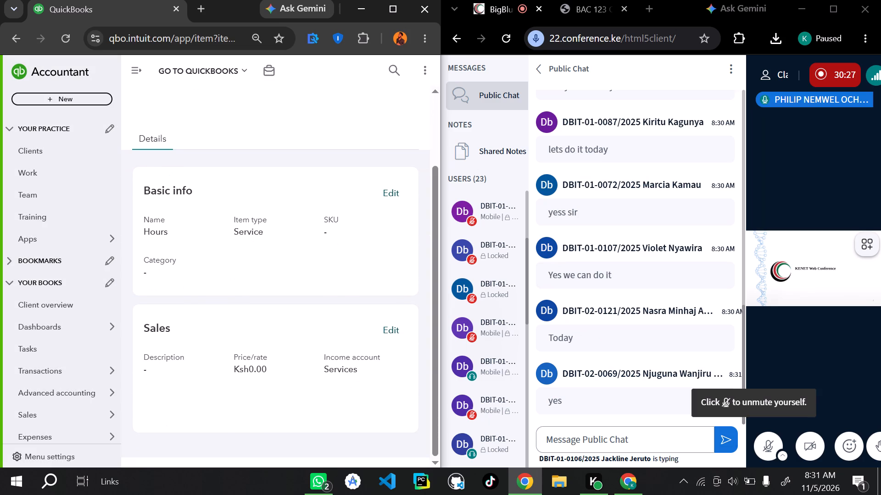
scroll(325, 327, "down", 5)
scroll(302, 281, "up", 2)
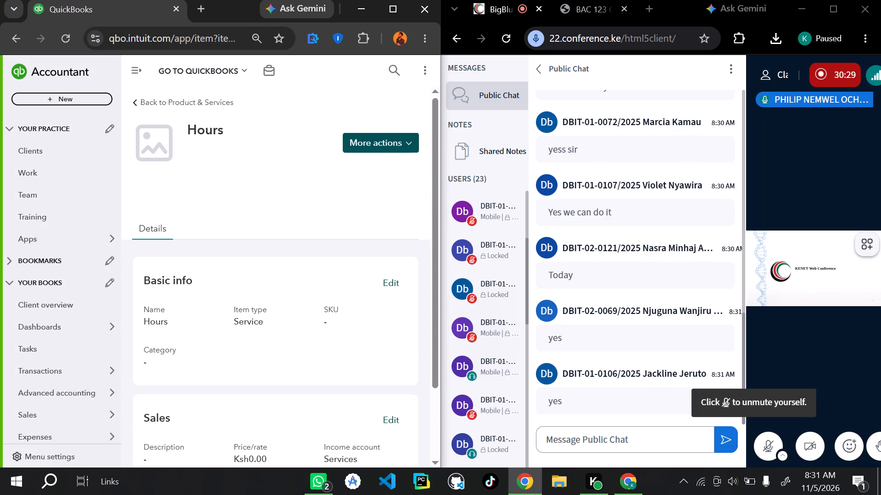
left_click(145, 104)
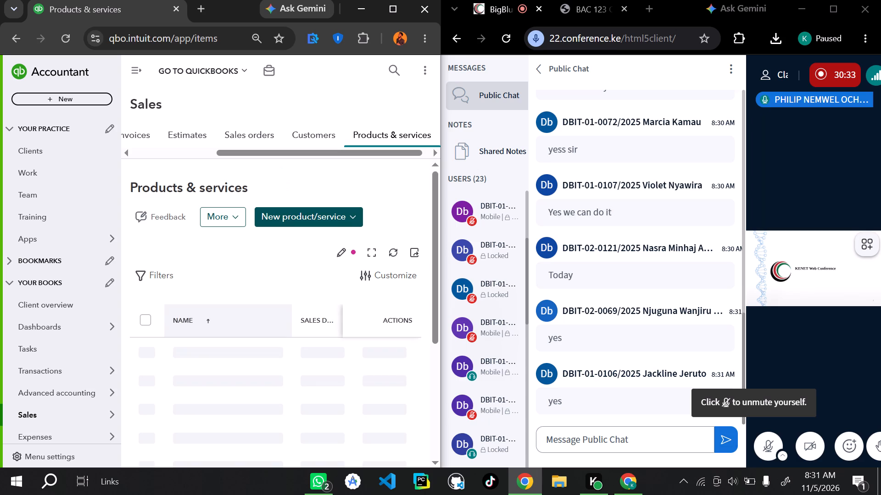
Examine the products and services list, including its additional options and its type, price and cost columns.
scroll(276, 313, "down", 1)
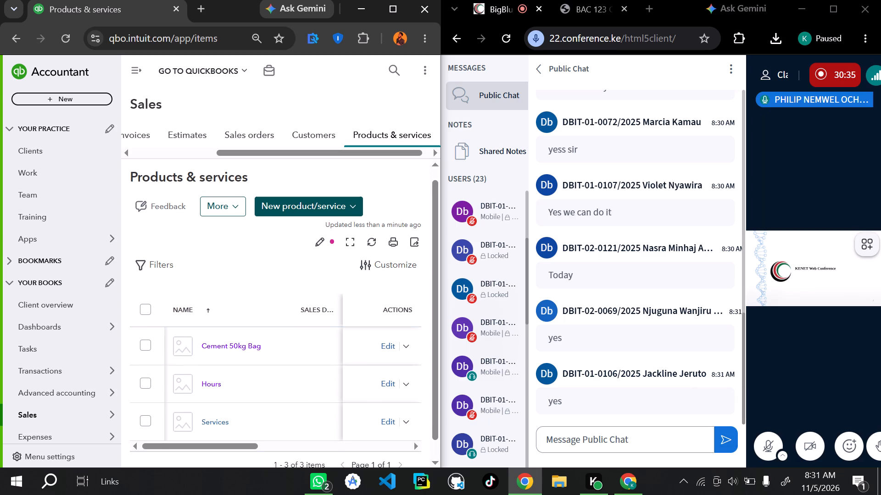
left_click(239, 200)
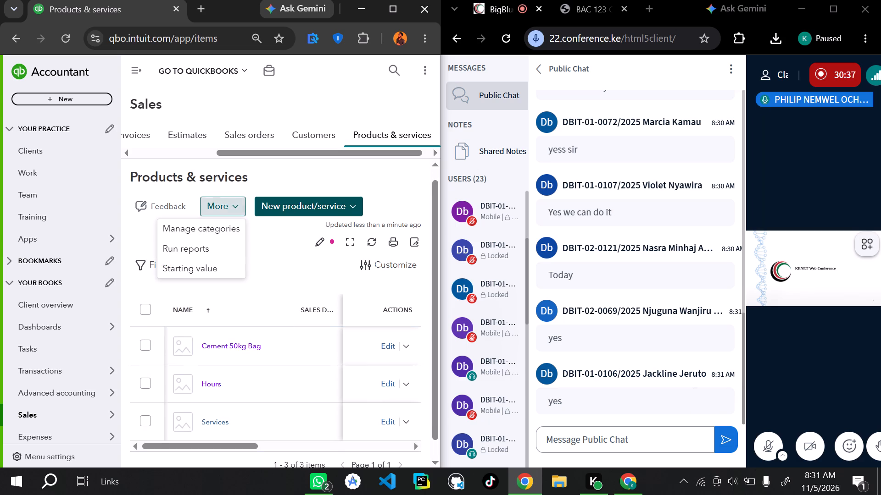
left_click(265, 249)
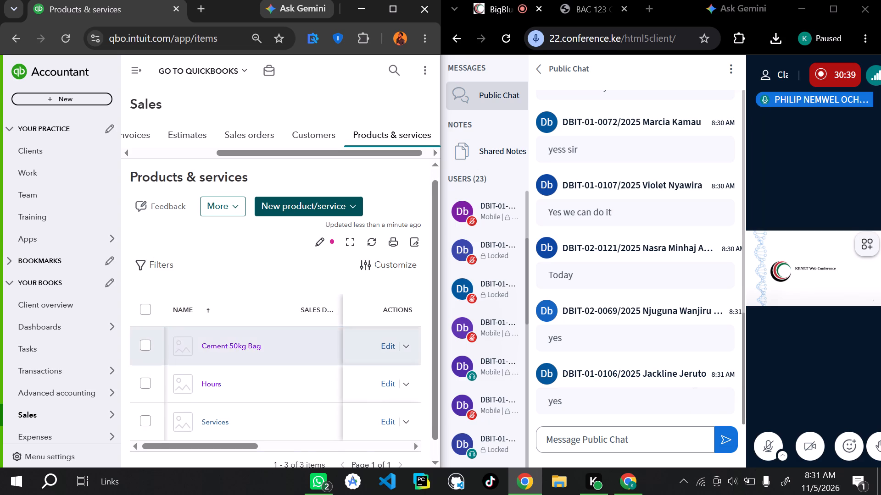
scroll(301, 333, "down", 1)
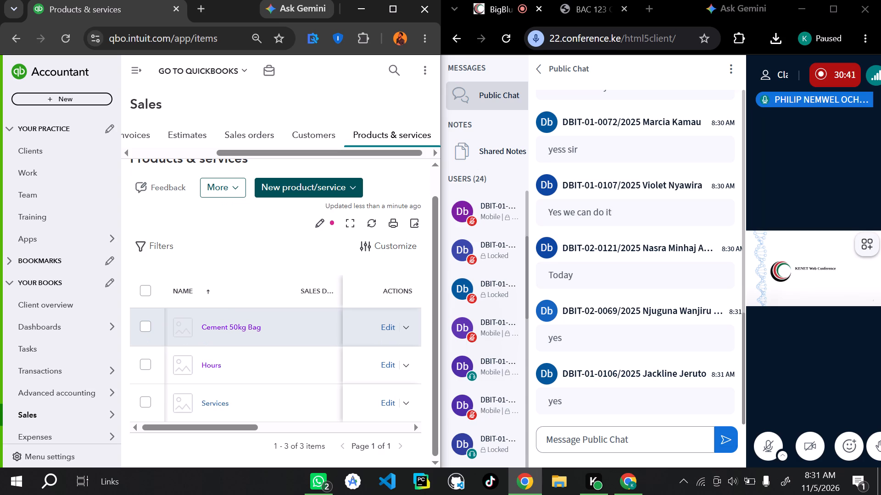
scroll(301, 333, "down", 1)
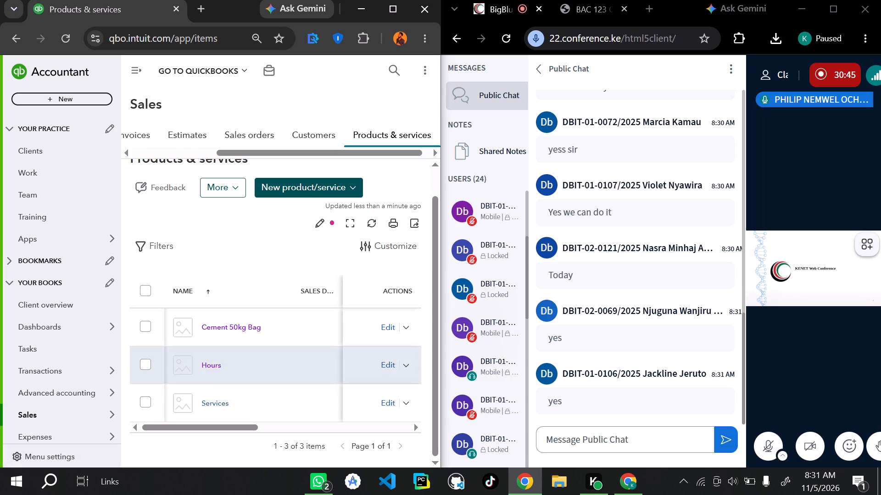
left_click(321, 357)
scroll(321, 357, "left", 3)
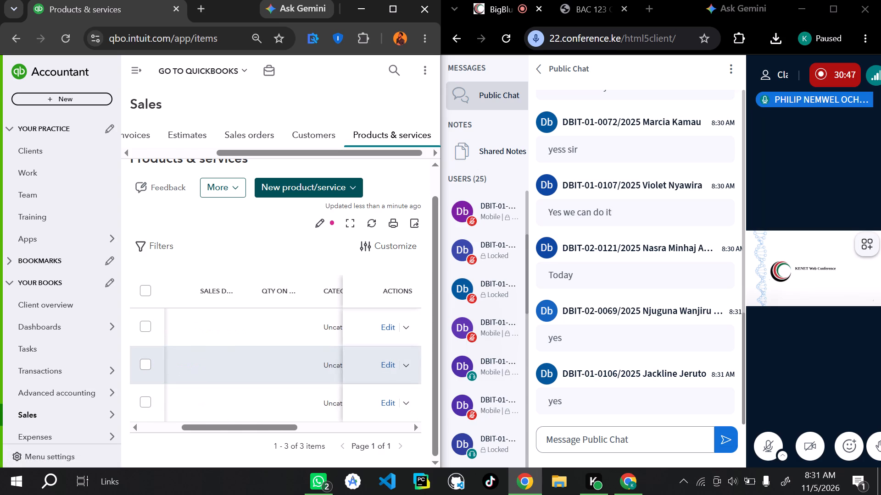
scroll(321, 357, "left", 5)
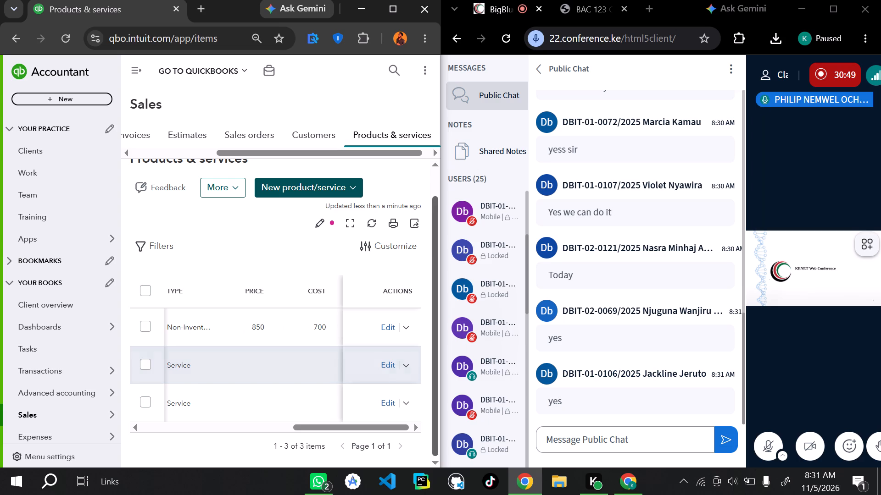
Check which additional actions the Hours item offers in the products and services list.
left_click(404, 366)
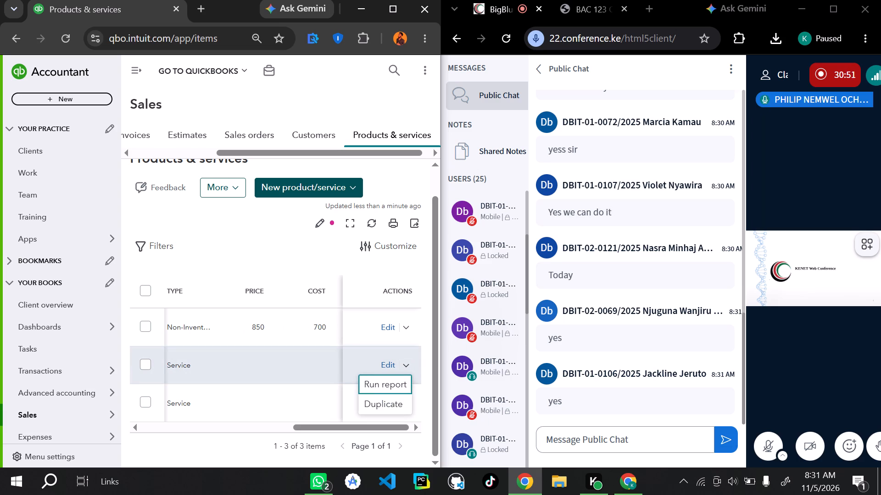
scroll(252, 392, "down", 1)
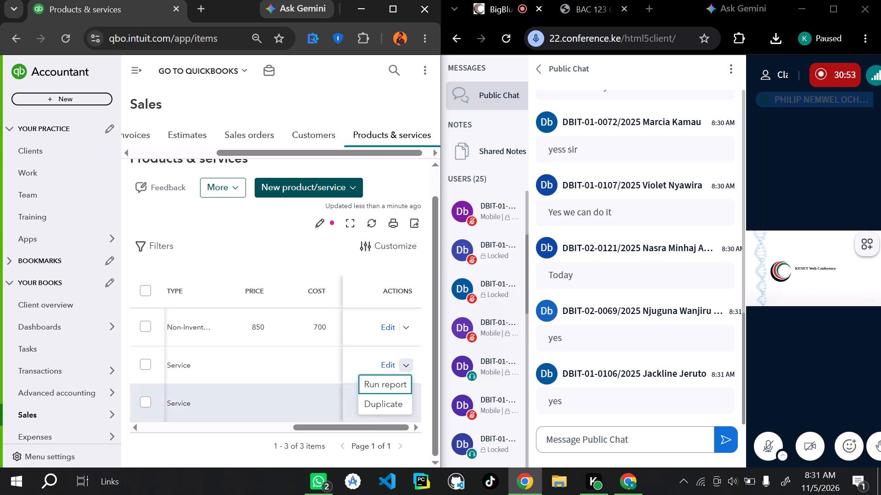
scroll(252, 392, "down", 1)
scroll(302, 355, "right", 3)
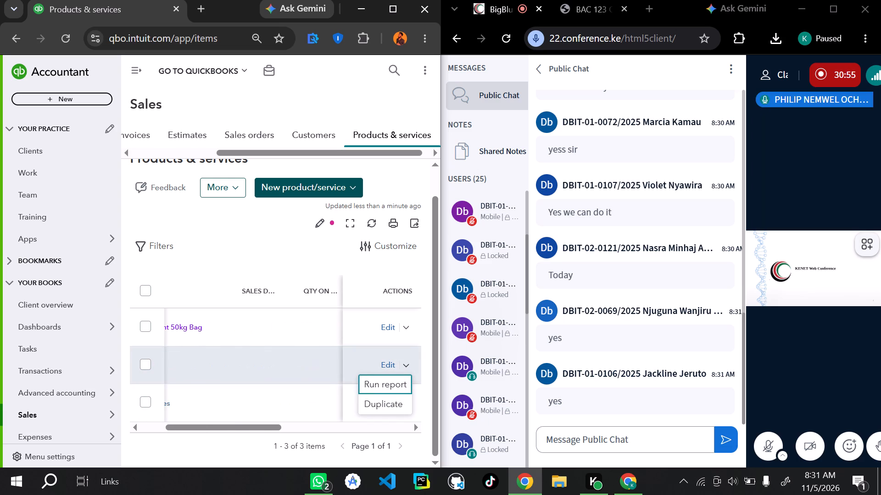
Turn on quick editing for the products and services list, select the Hours item and look over its editable columns.
left_click(315, 225)
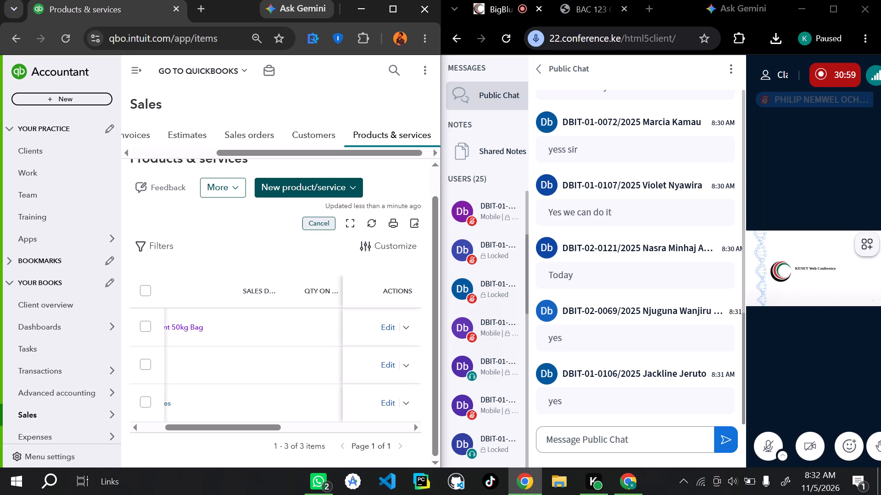
left_click(145, 363)
scroll(232, 356, "right", 1)
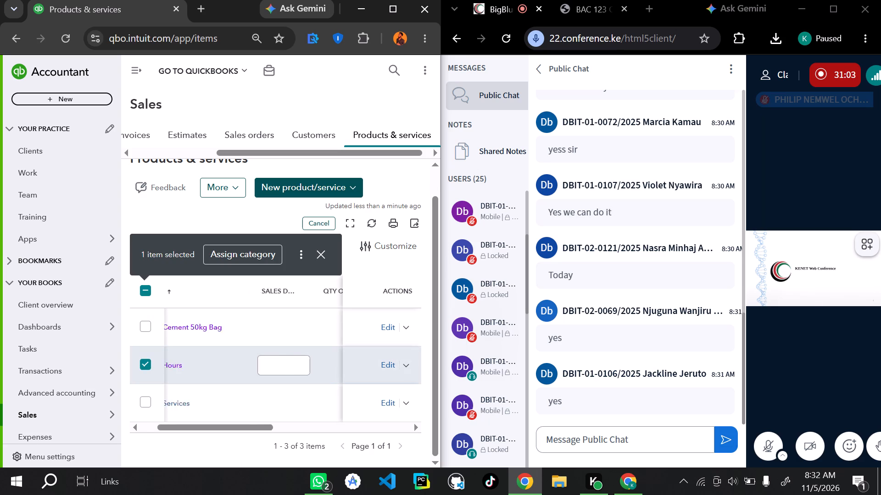
scroll(232, 356, "right", 3)
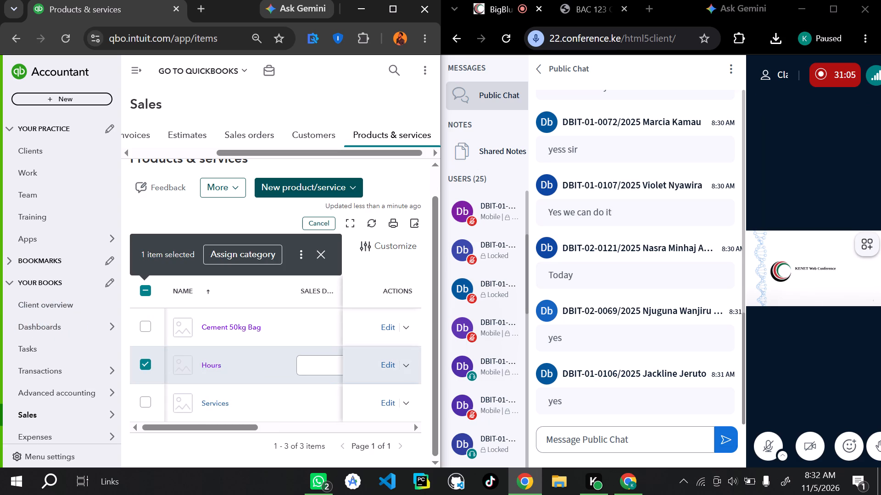
scroll(256, 365, "left", 2)
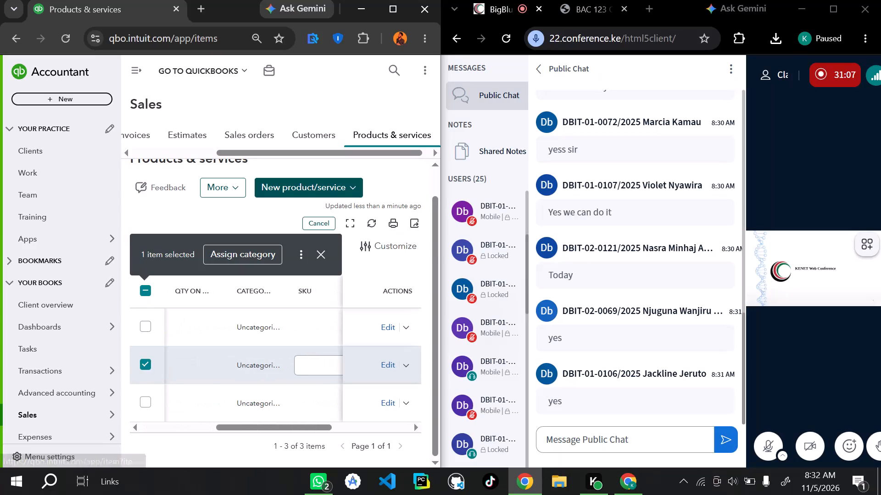
scroll(256, 365, "left", 1)
left_click(256, 365)
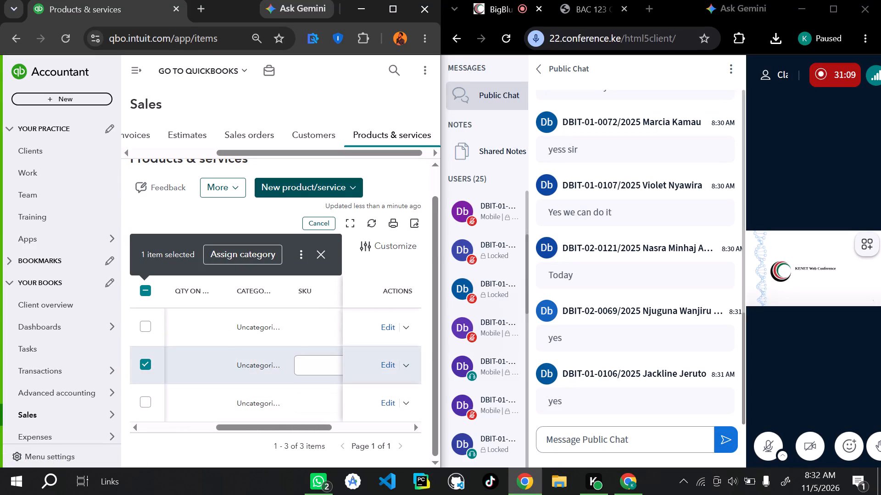
Check the Hours item's extra row actions and its type and price columns, and clear its selection.
left_click(408, 367)
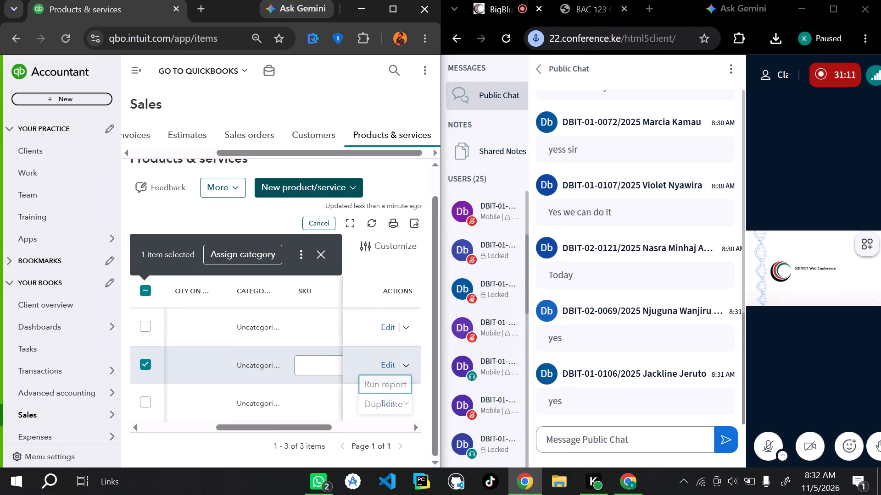
scroll(264, 379, "left", 2)
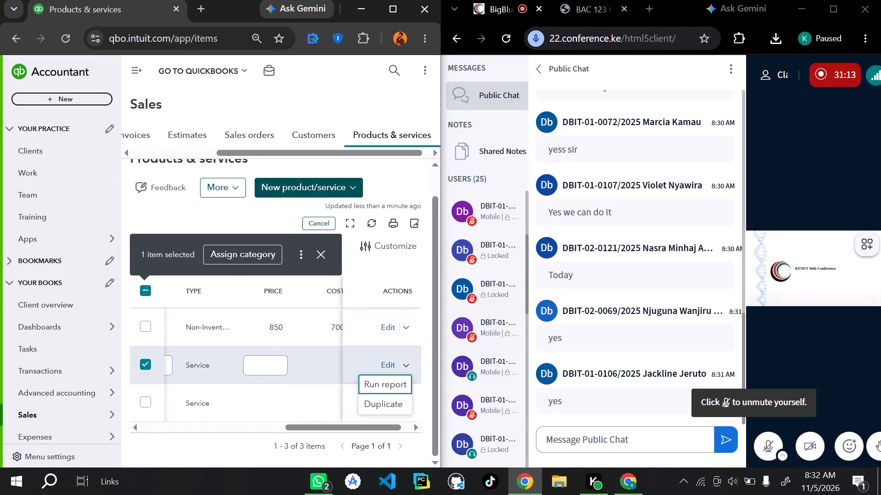
scroll(264, 379, "left", 3)
scroll(173, 367, "right", 4)
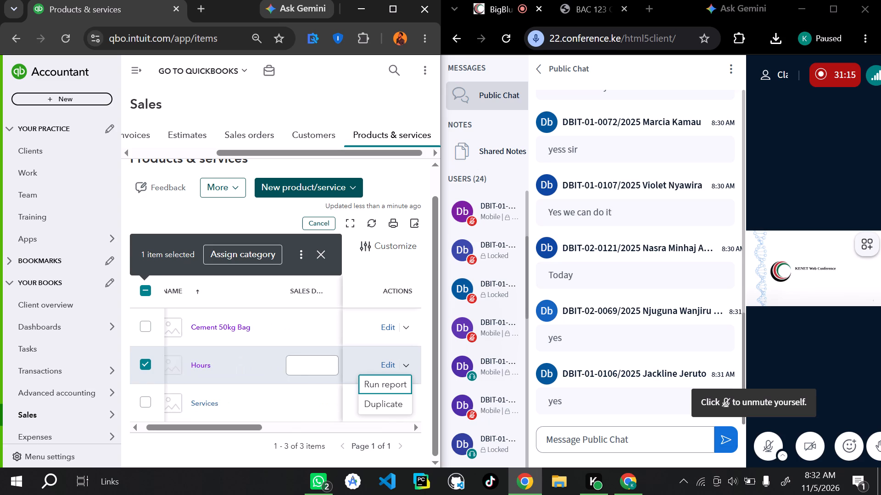
right_click(145, 367)
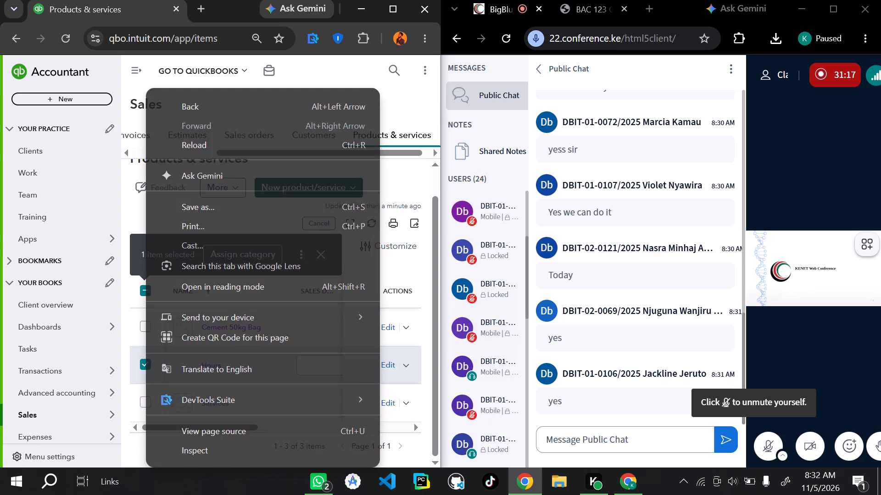
left_click(145, 367)
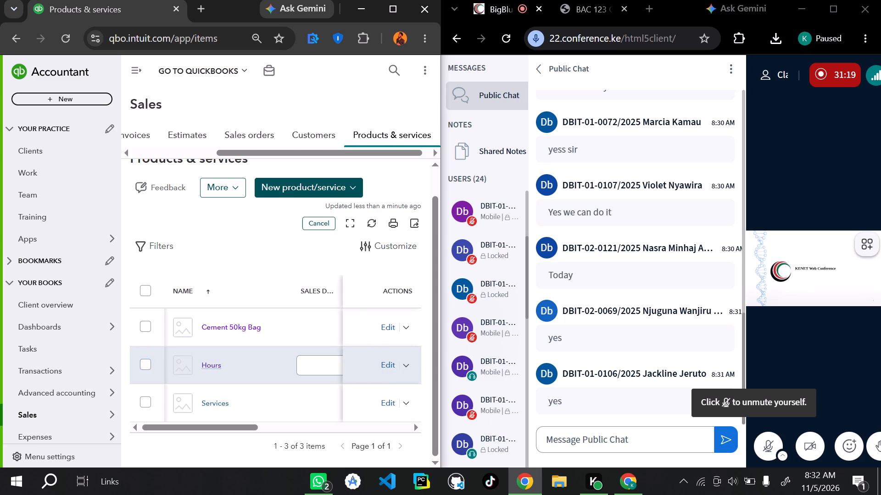
scroll(225, 367, "down", 1)
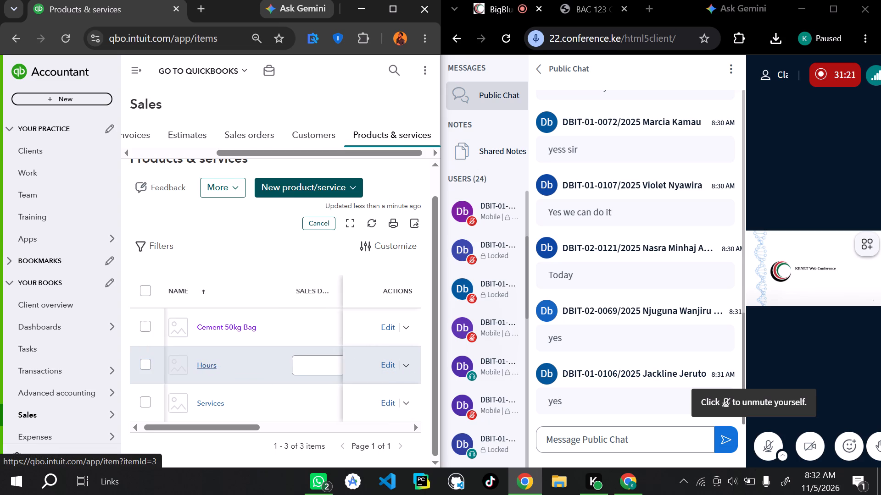
Open the Hours item's details page in a maximized window and examine its Basic info and Sales sections.
left_click(202, 364)
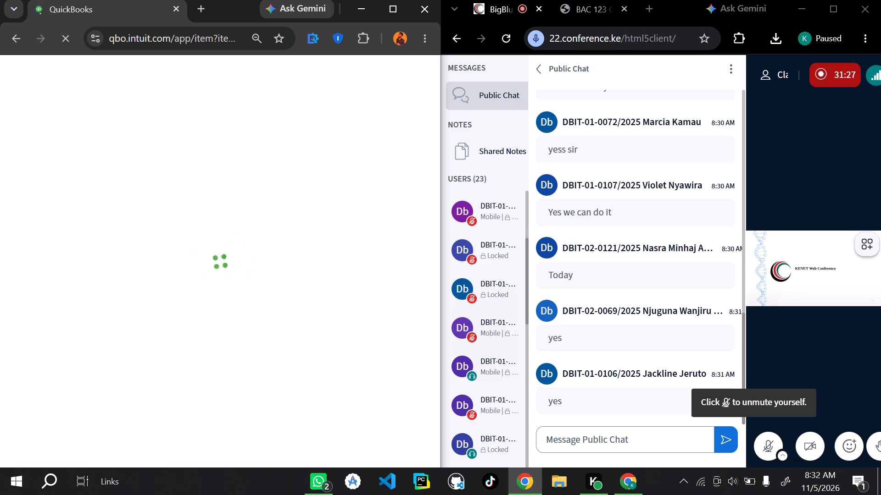
double_click(388, 5)
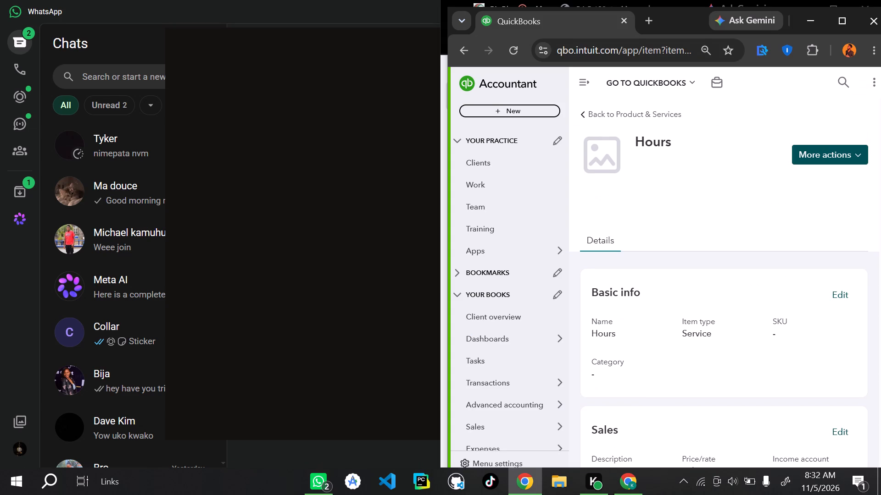
left_click(843, 22)
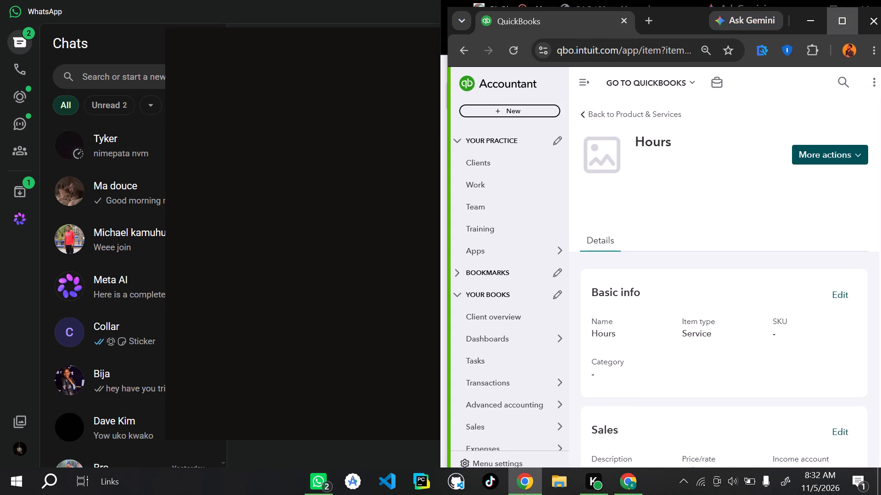
scroll(509, 256, "down", 1)
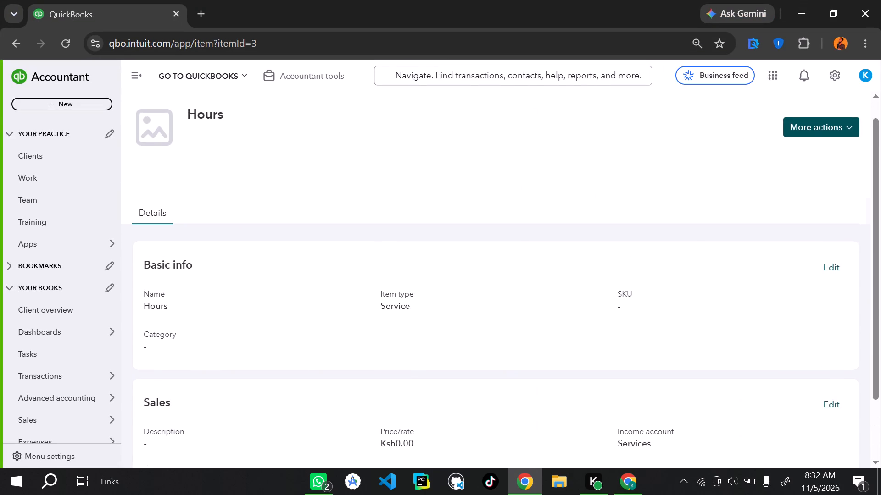
scroll(509, 256, "down", 3)
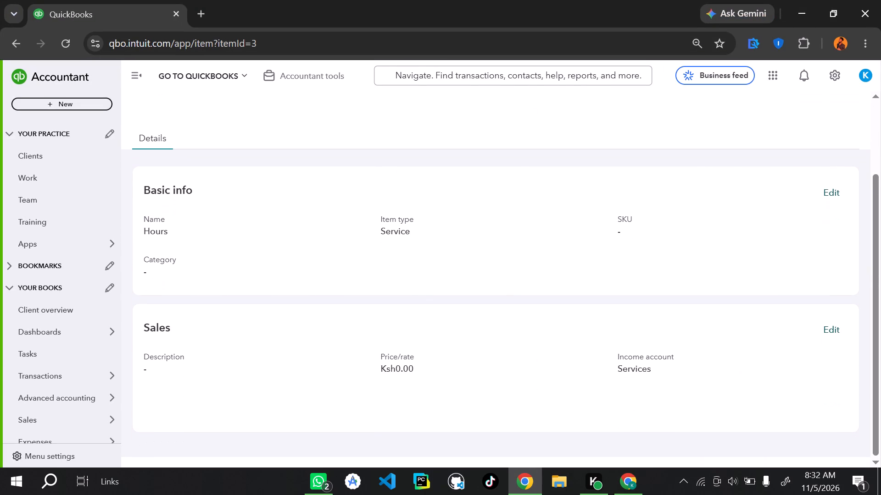
scroll(562, 228, "down", 1)
scroll(790, 123, "up", 3)
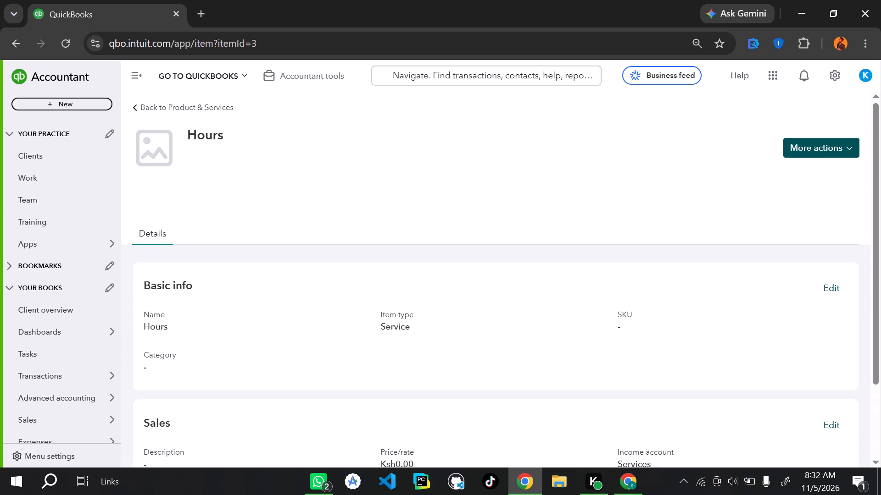
Check which additional actions the Hours details page offers and return to the products and services list.
left_click(803, 137)
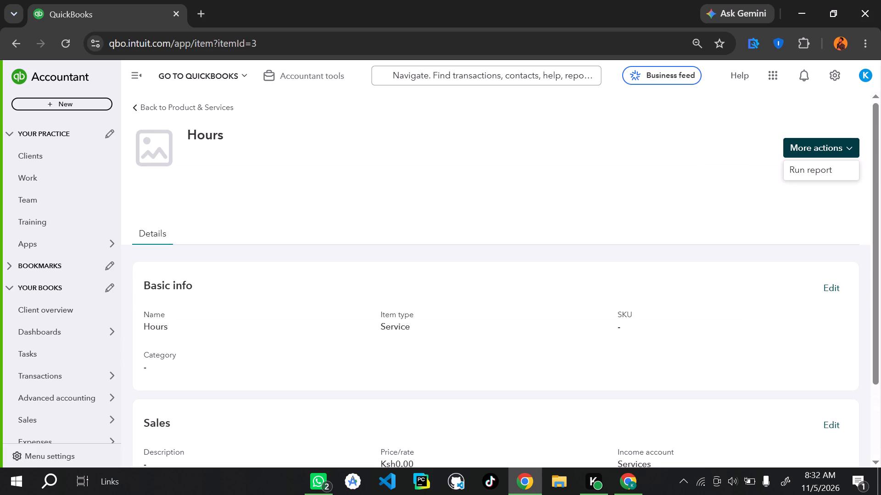
left_click(599, 209)
scroll(599, 209, "down", 3)
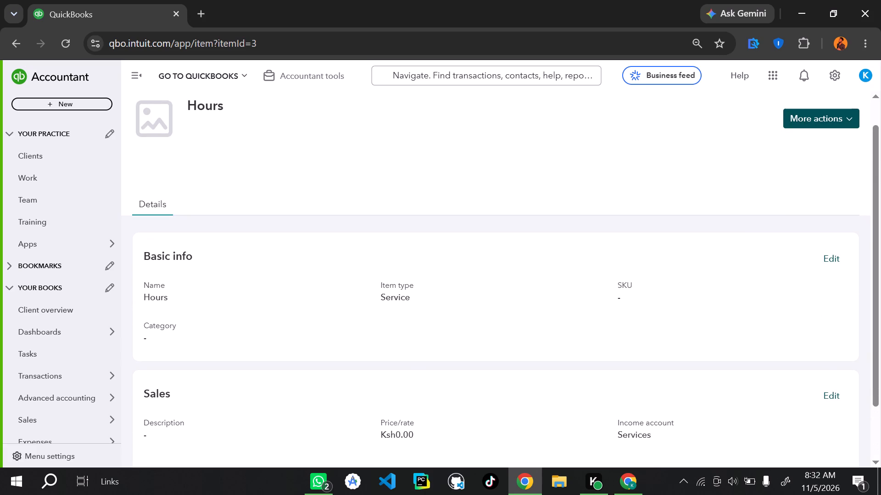
scroll(79, 336, "down", 1)
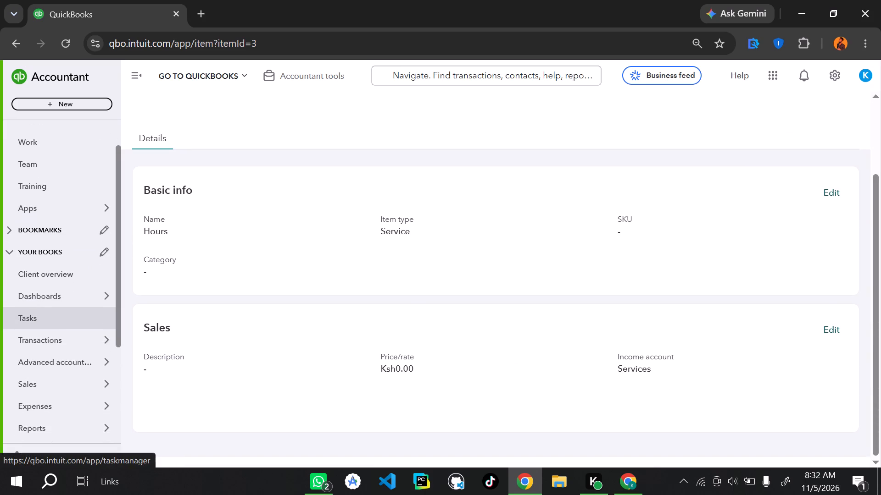
scroll(79, 336, "down", 2)
scroll(79, 336, "up", 3)
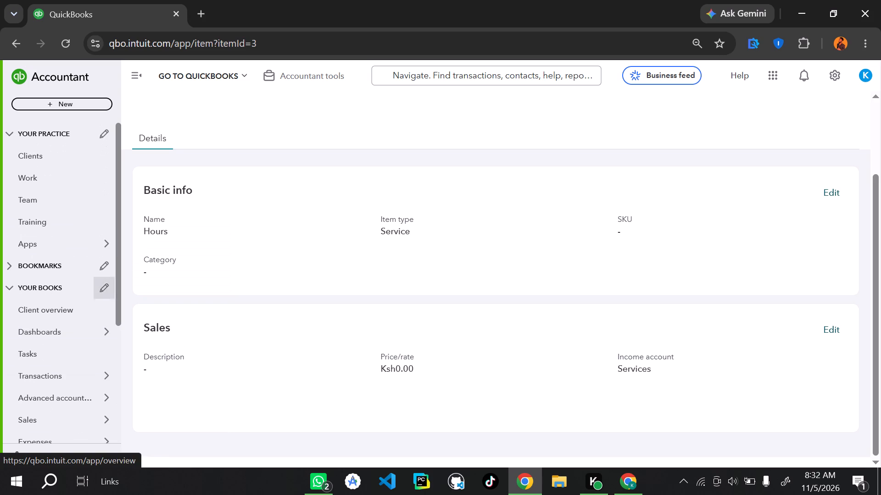
scroll(231, 190, "up", 2)
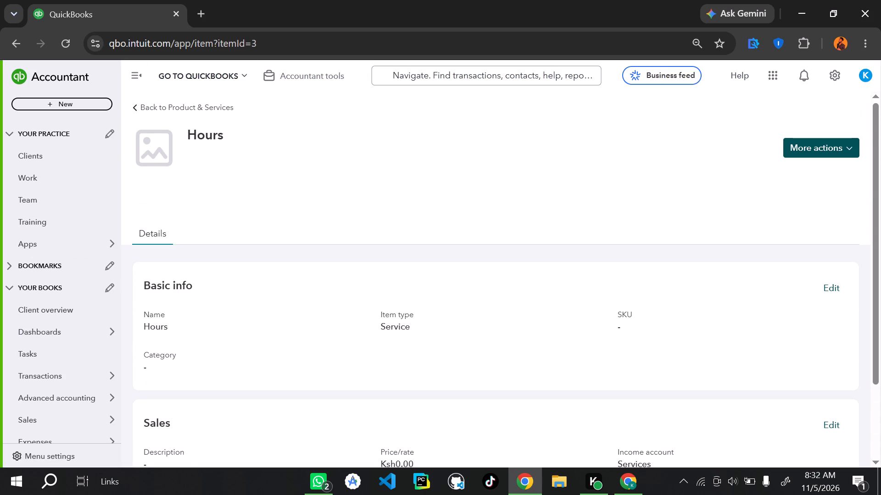
left_click(139, 104)
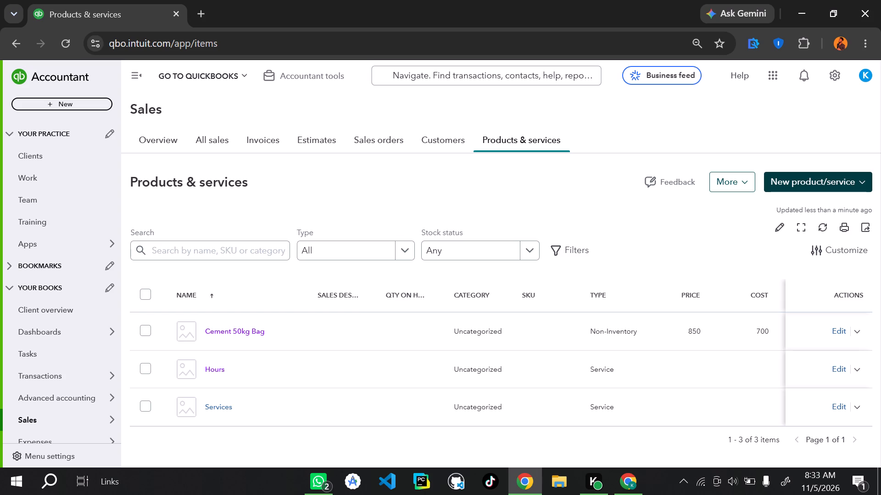
Start a new non-inventory item beside the project PDF and name it Iron Sheet (Gauge 30).
left_click(807, 180)
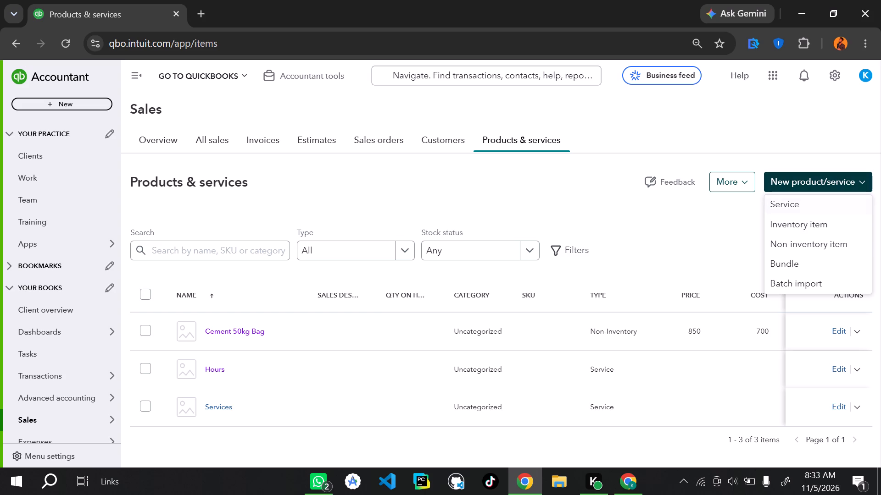
left_click(797, 242)
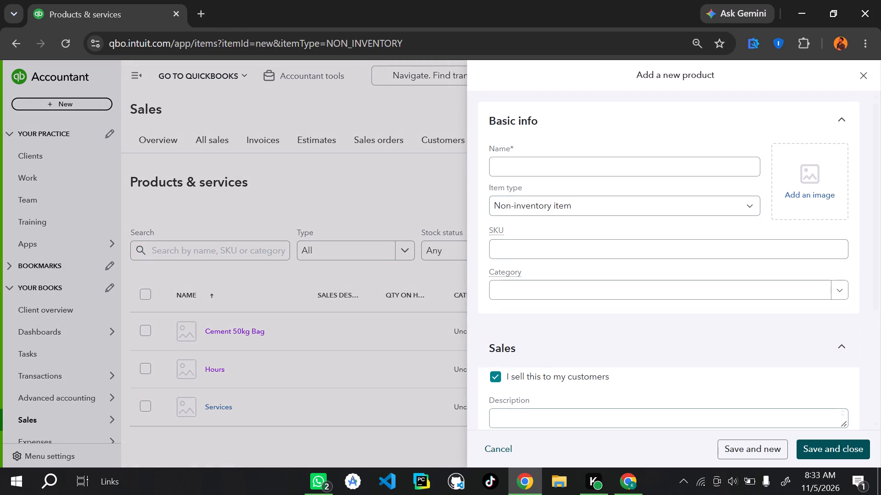
key("super+Left")
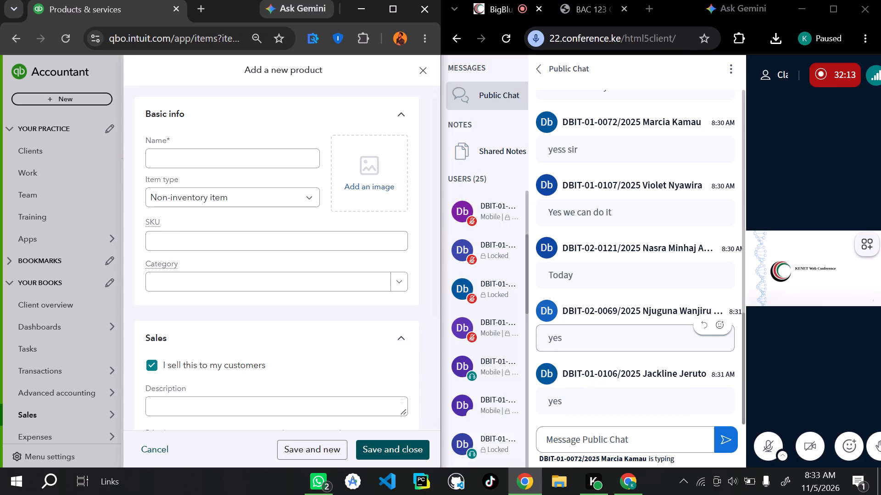
left_click(590, 2)
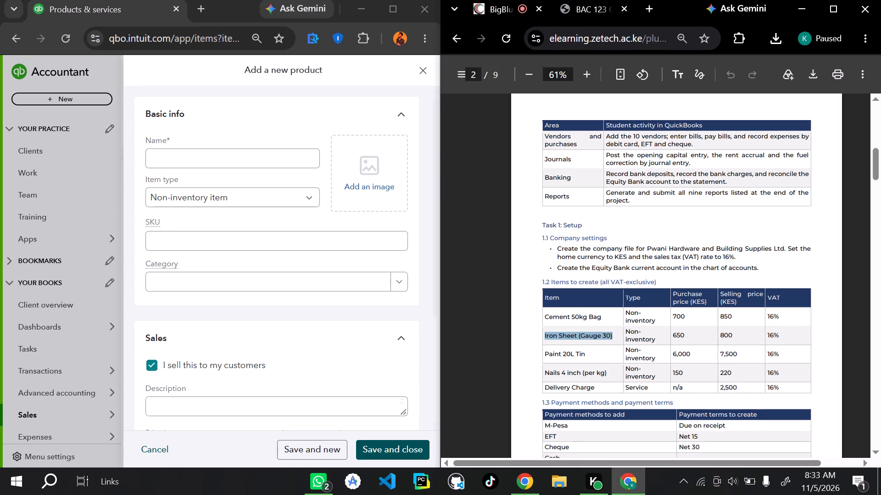
scroll(641, 360, "down", 1)
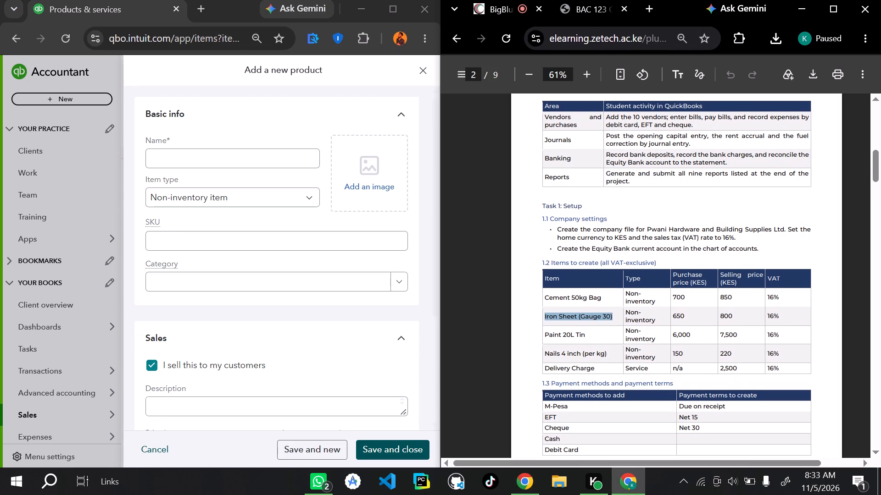
left_click(244, 152)
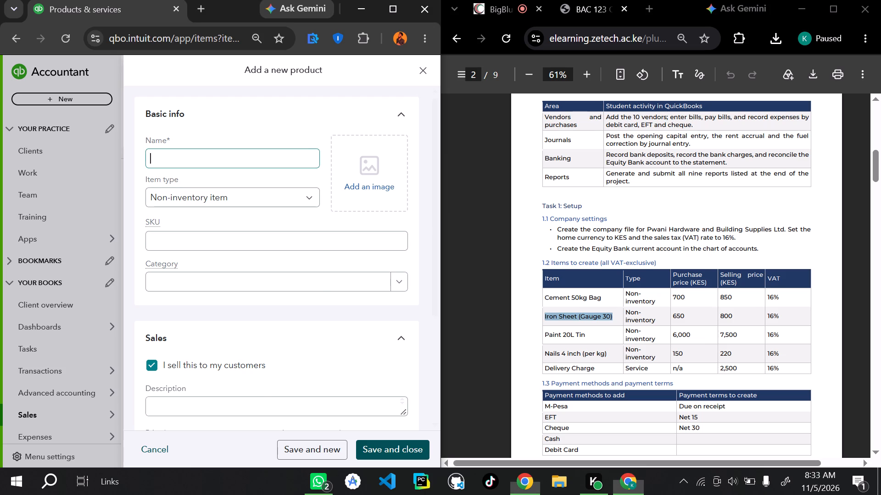
key("ctrl+v")
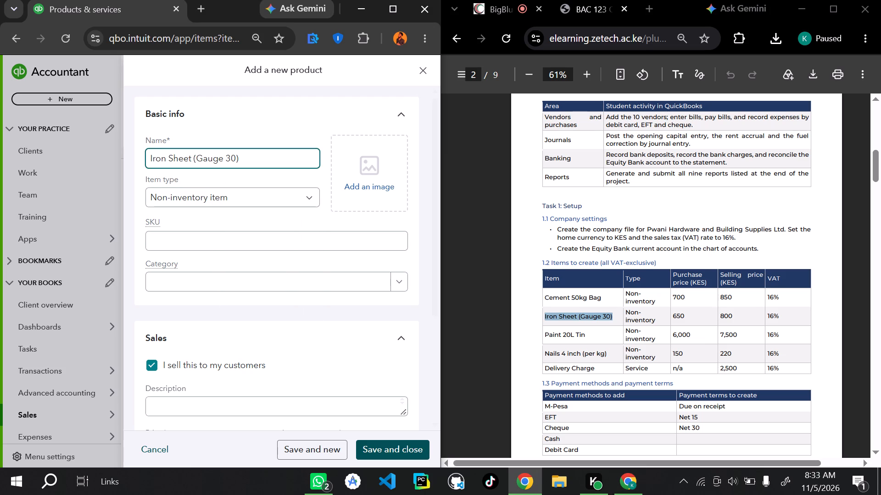
Set the Iron Sheet (Gauge 30) item's sales price/rate to 800.
left_click(264, 238)
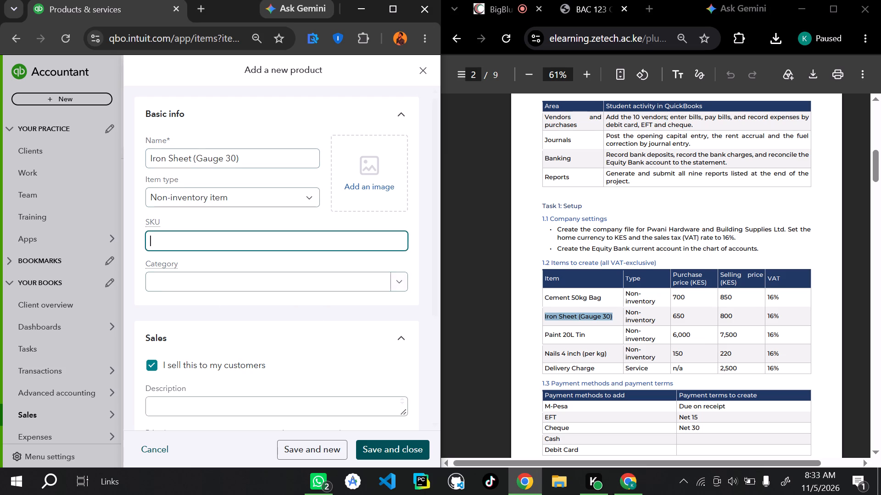
scroll(261, 349, "down", 2)
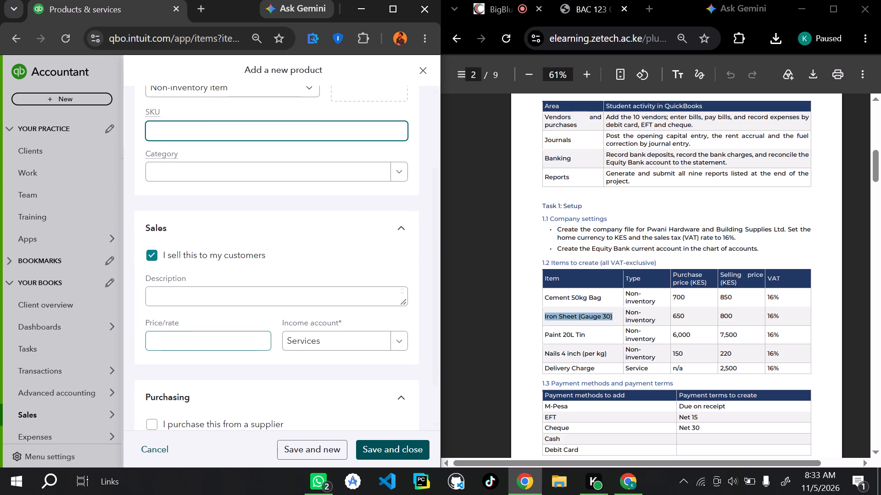
left_click(175, 341)
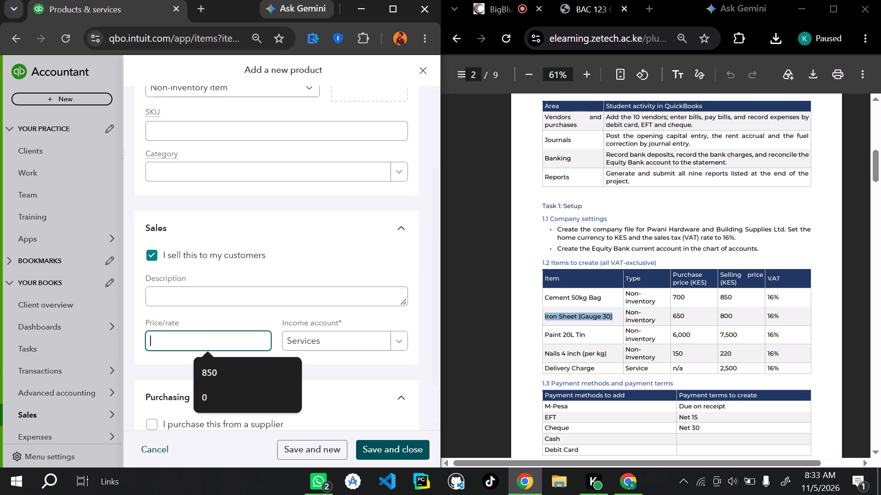
key("6")
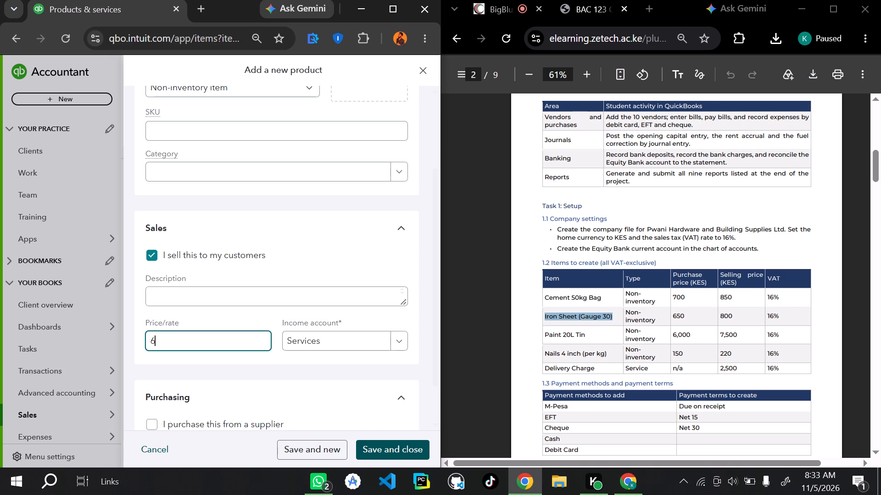
key("BackSpace")
type("800")
left_click(253, 358)
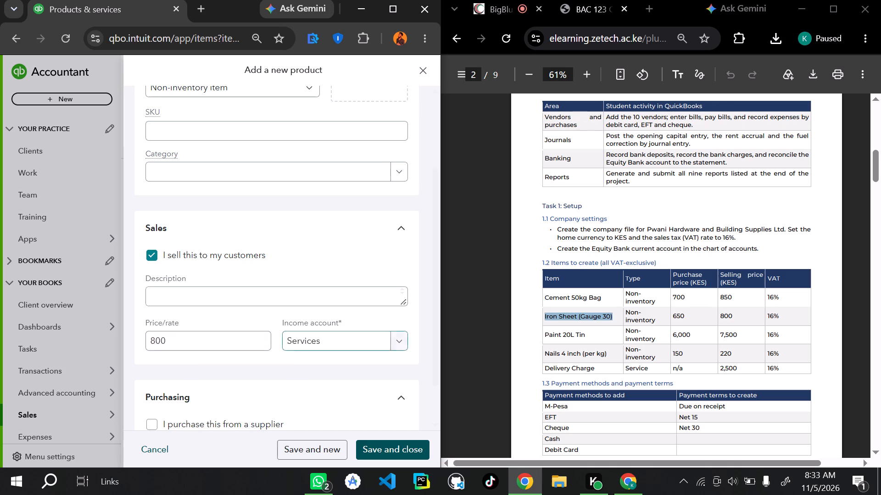
Set the income account of the Iron Sheet (Gauge 30) item to Cost of sales.
left_click(402, 343)
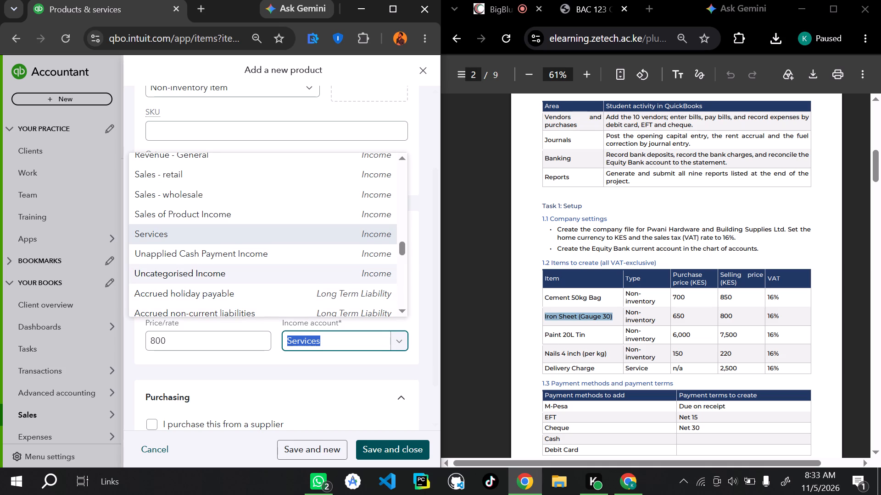
scroll(253, 280, "down", 3)
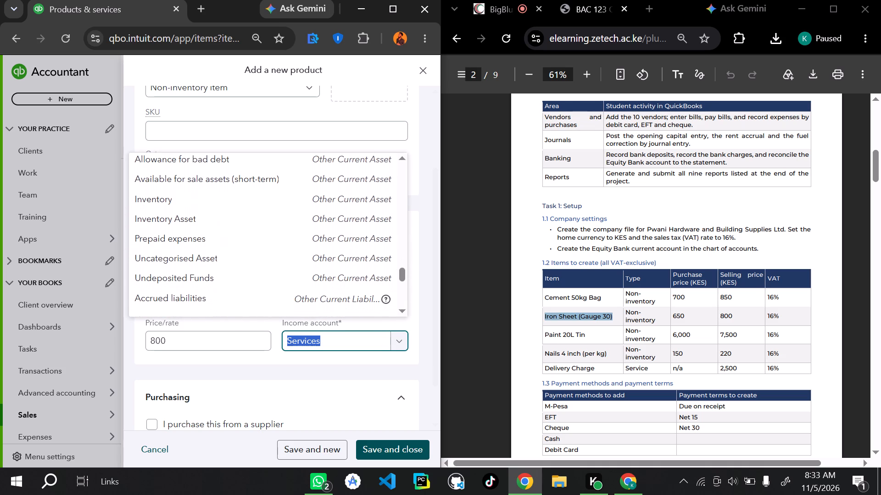
scroll(253, 280, "down", 2)
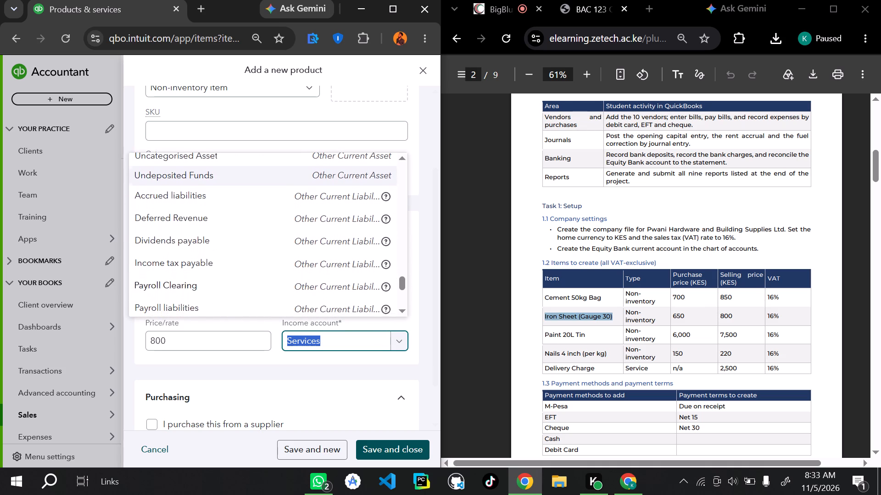
scroll(253, 280, "down", 2)
scroll(253, 280, "up", 6)
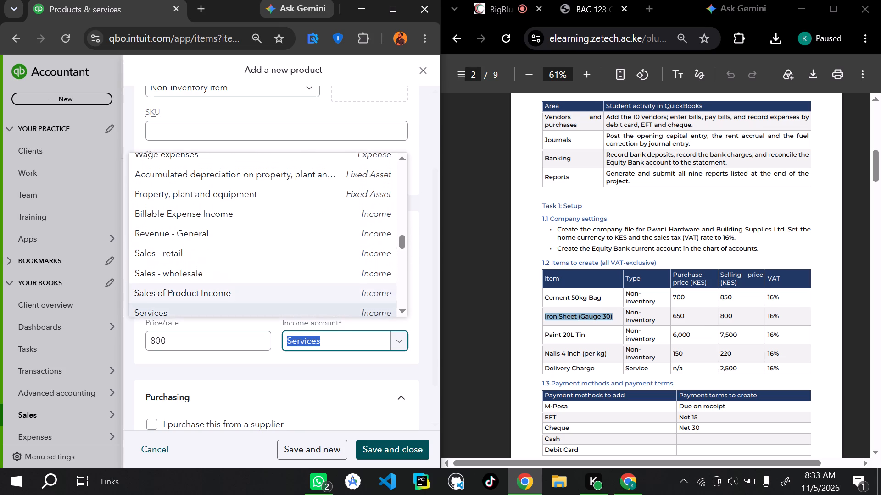
scroll(253, 280, "up", 3)
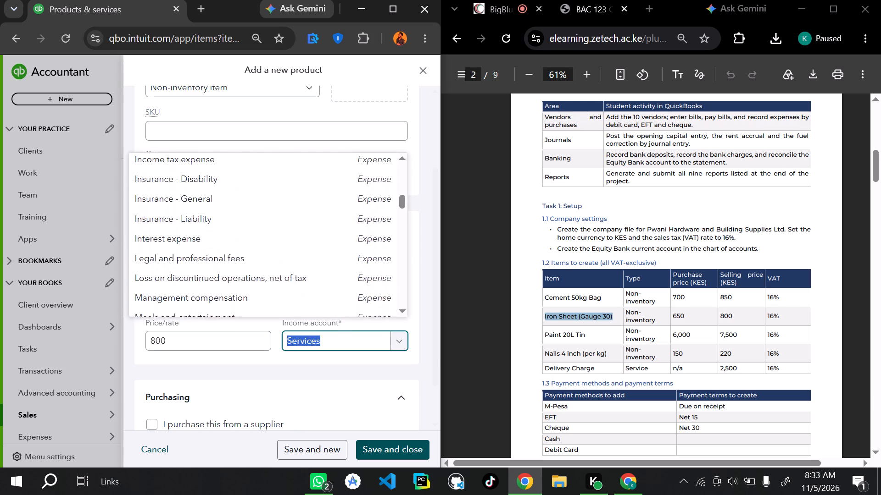
scroll(253, 280, "up", 2)
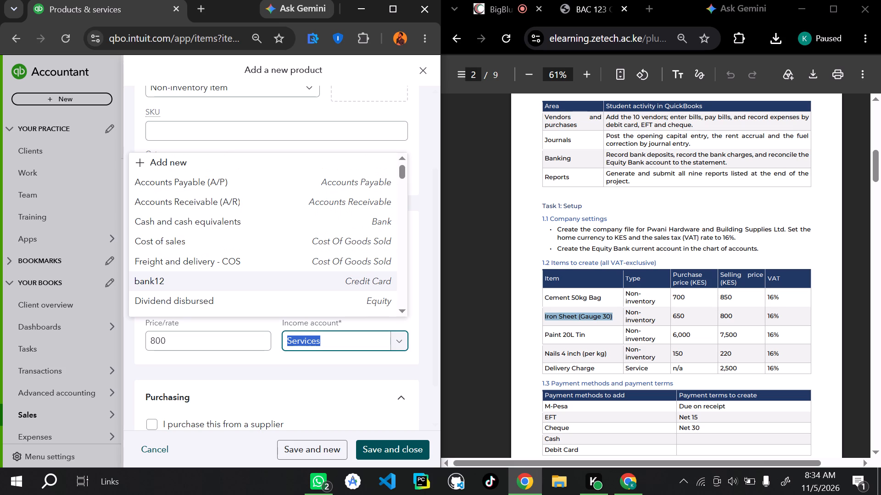
scroll(253, 280, "down", 2)
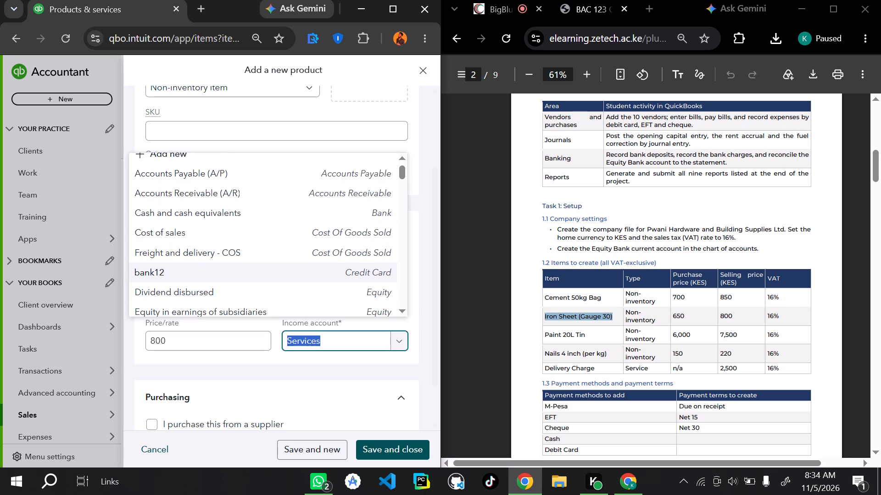
left_click(171, 241)
Mark the Iron Sheet item as purchased from a supplier at a purchase cost of 650, and save it to start another item.
scroll(269, 347, "down", 1)
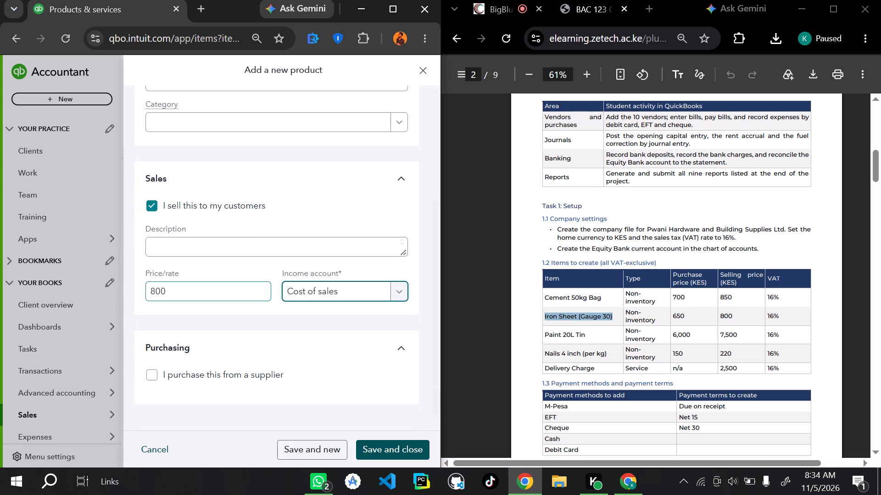
left_click(151, 377)
scroll(151, 377, "down", 1)
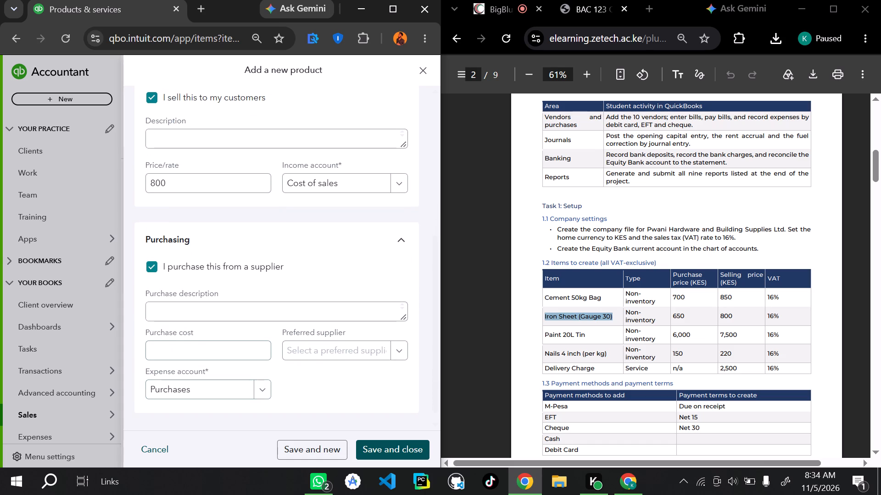
left_click(194, 350)
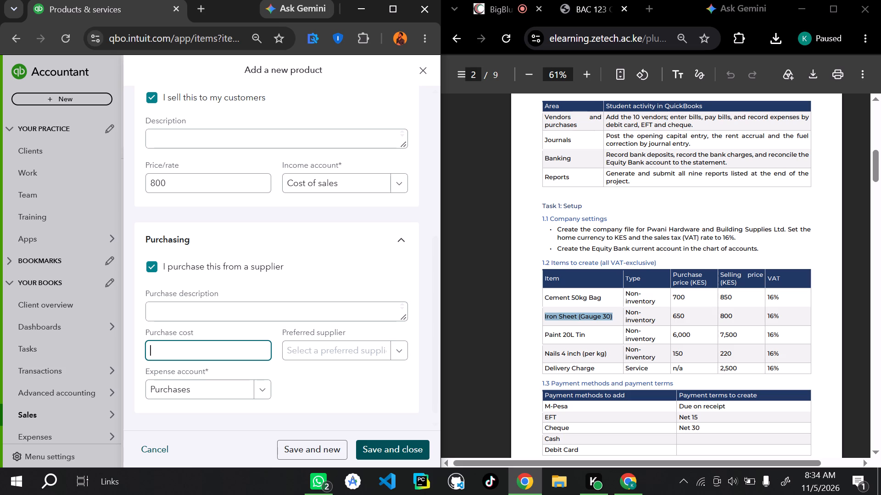
key("6")
type("50")
scroll(194, 350, "down", 1)
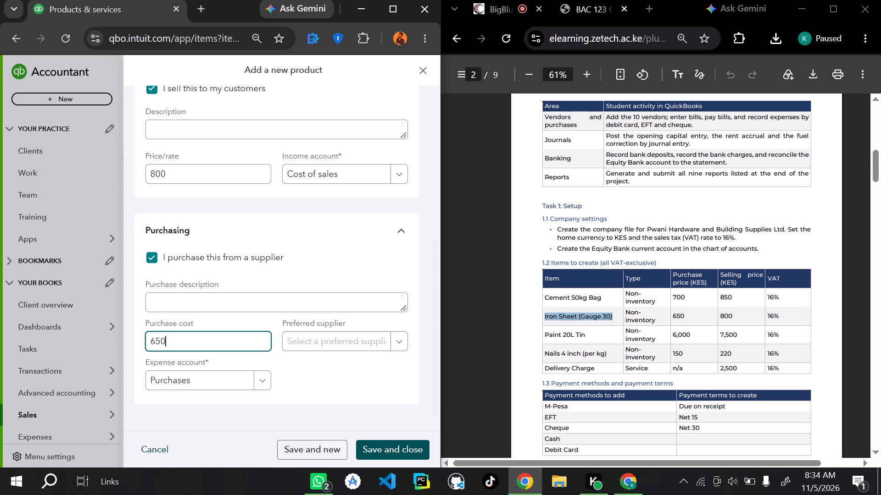
left_click(301, 443)
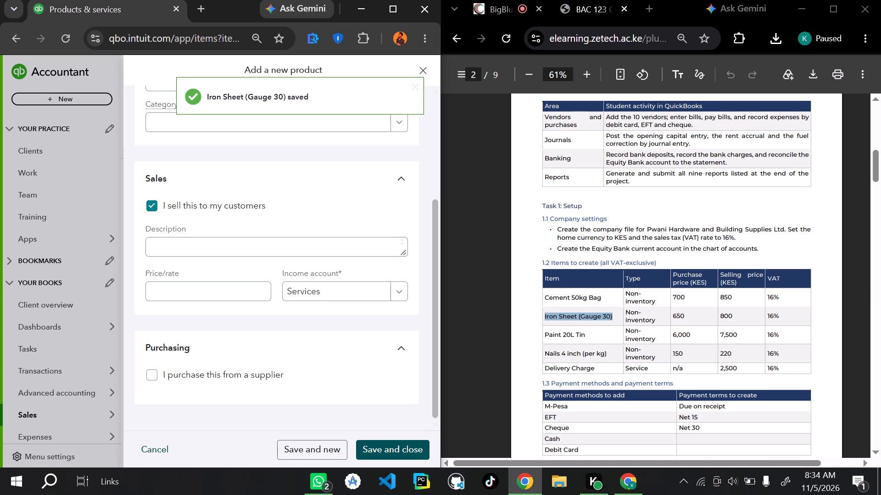
Copy the name Paint 20L Tin from the project PDF's item table into the new non-inventory item's name.
left_click_drag(591, 337, 546, 337)
right_click(546, 337)
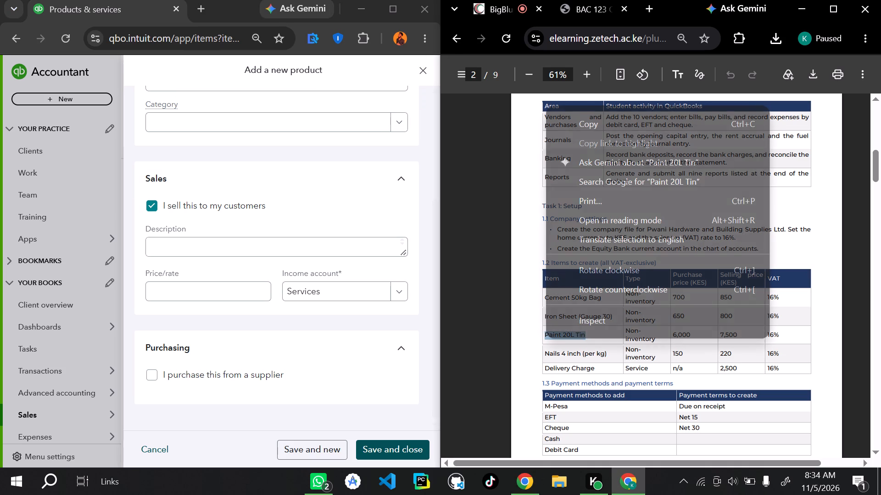
left_click(645, 123)
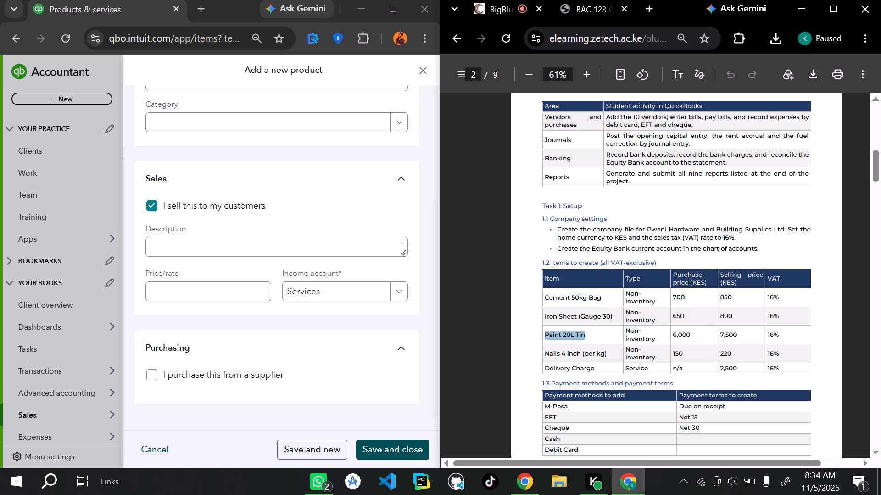
scroll(210, 113, "up", 3)
left_click(189, 153)
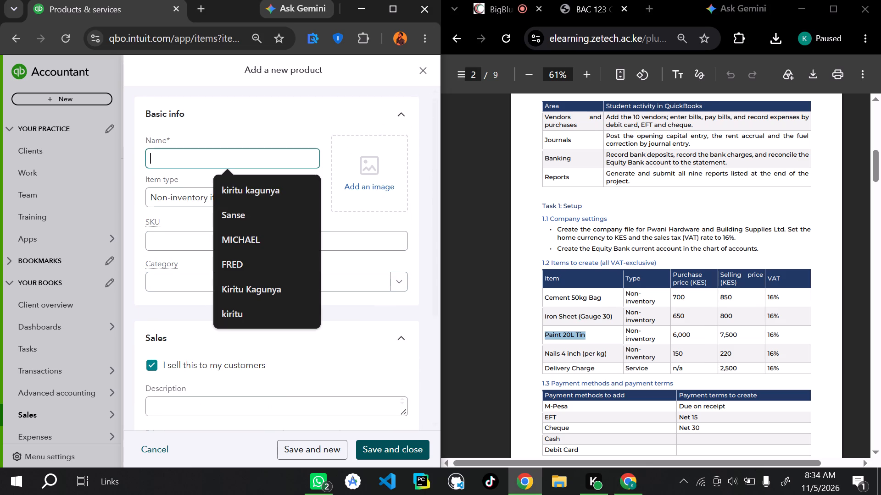
key("ctrl+v")
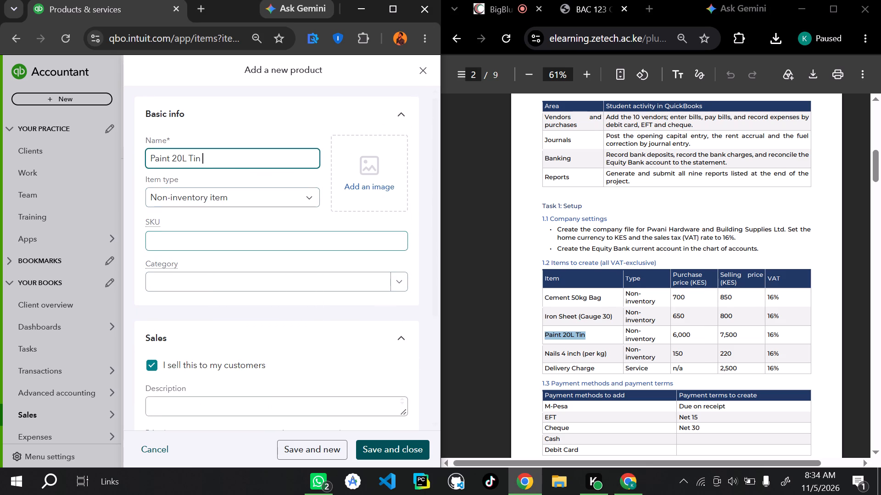
Set the Paint 20L Tin item's sales price/rate to 7,500.
scroll(211, 379, "down", 1)
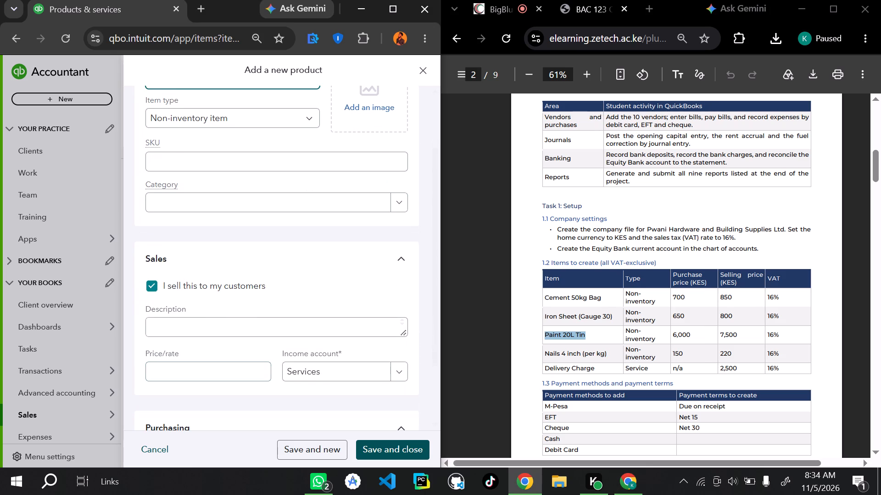
left_click(188, 374)
scroll(188, 374, "down", 1)
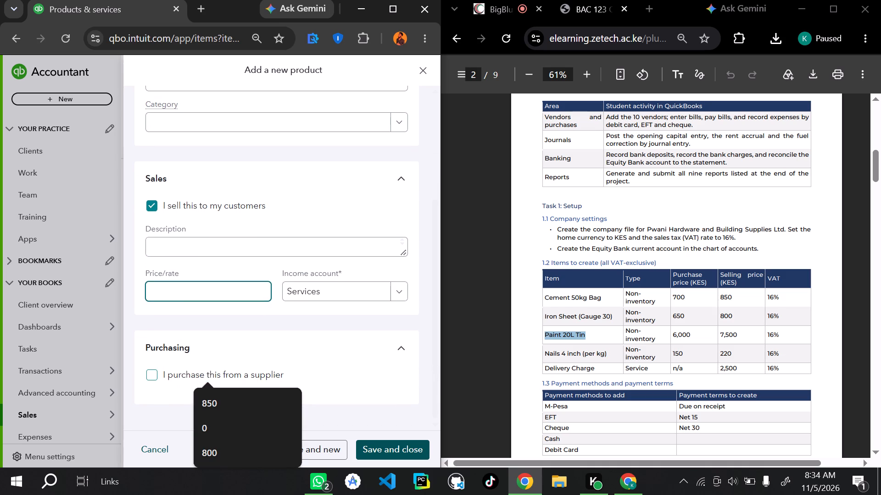
type("6,ooo")
key("BackSpace")
key("BackSpace")
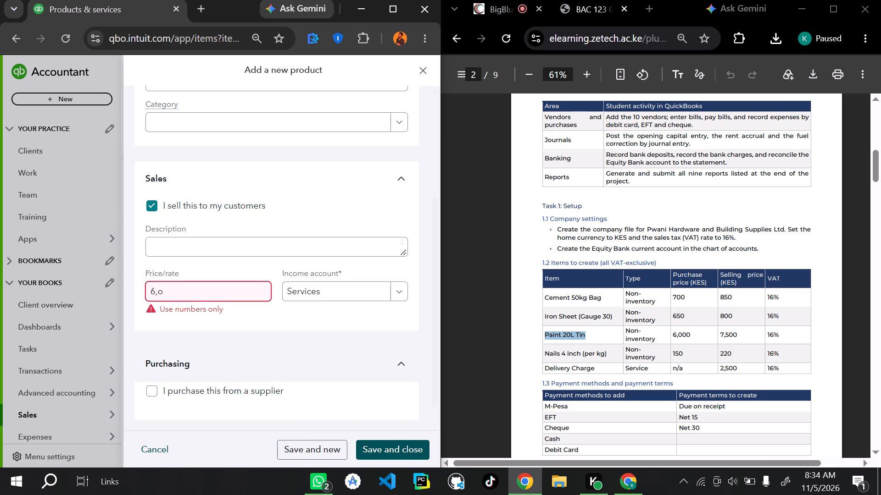
key("BackSpace")
type("000")
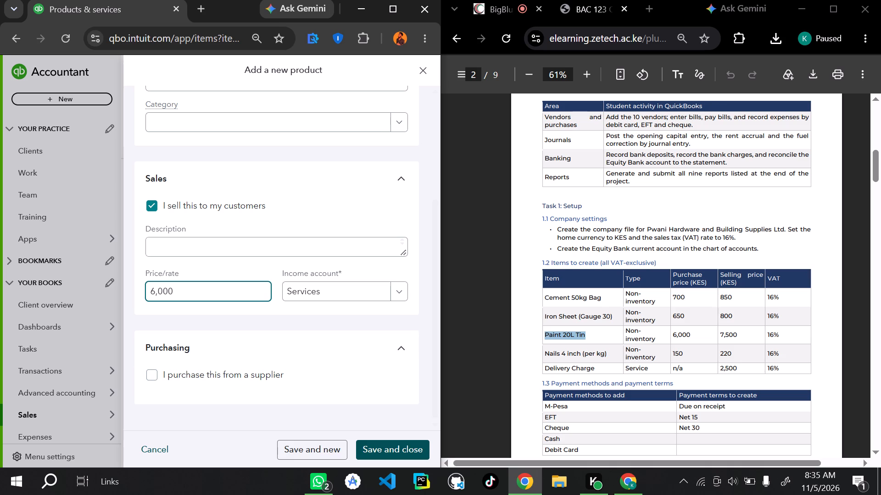
key("BackSpace")
key("BackSpace")
key("BackSpace")
key("BackSpace")
key("BackSpace")
type("7,")
type("500")
Set the income account of the Paint 20L Tin item to Cost of sales.
scroll(251, 364, "down", 1)
left_click(401, 297)
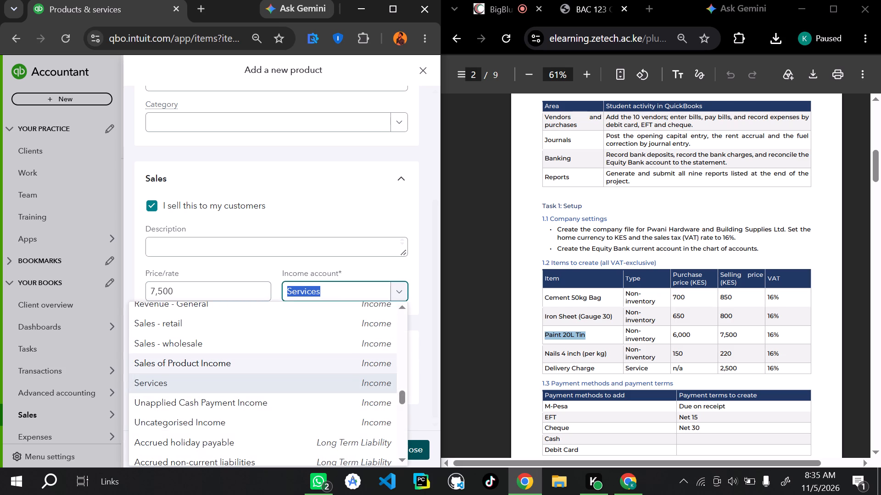
scroll(283, 360, "up", 2)
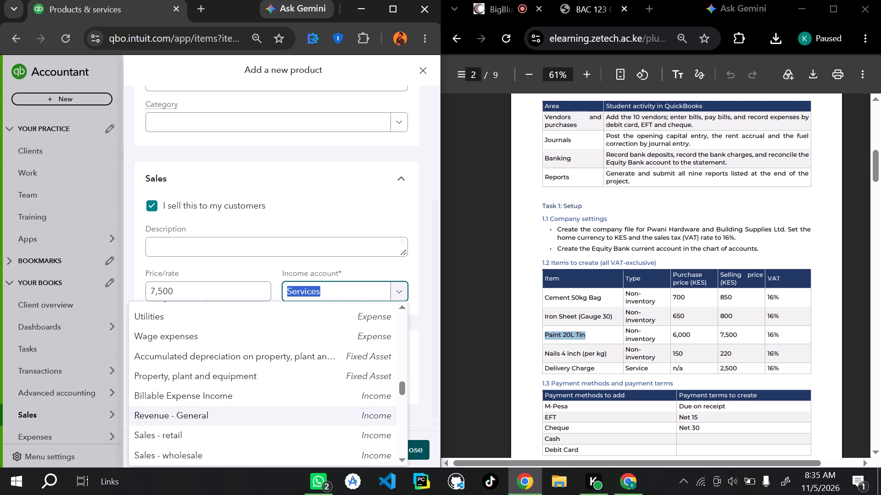
scroll(283, 360, "up", 4)
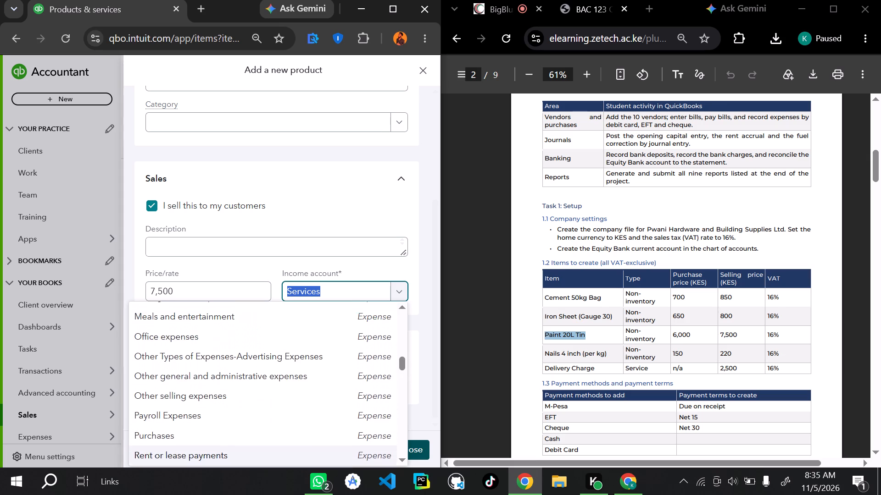
scroll(283, 360, "up", 3)
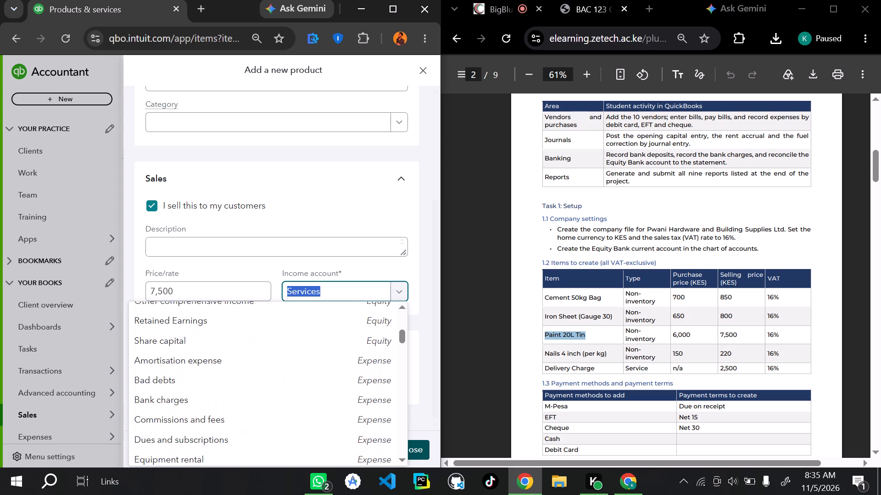
scroll(283, 360, "up", 3)
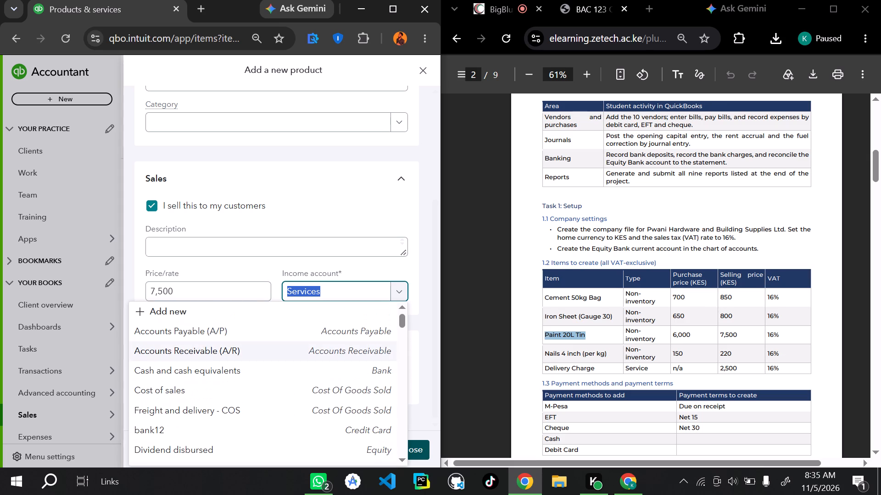
left_click(234, 385)
Mark the Paint 20L Tin item as purchased from a supplier at a purchase cost of 6000, and save it to start another item.
scroll(234, 385, "down", 1)
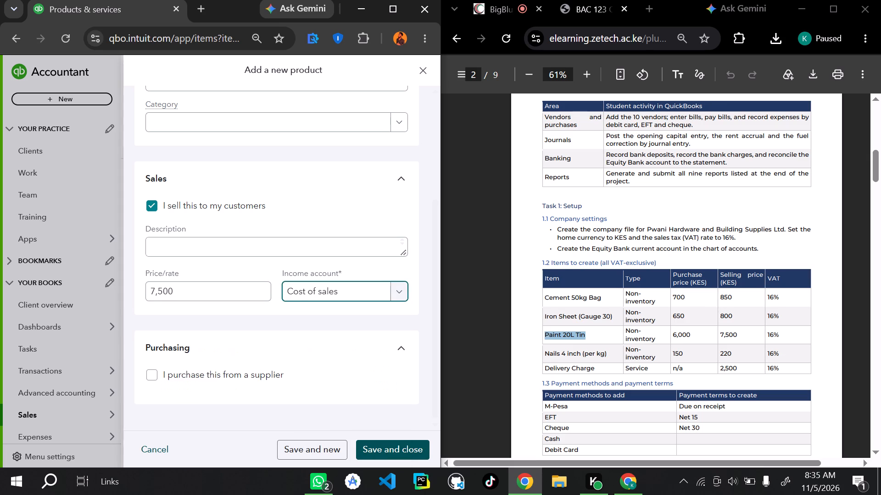
scroll(234, 385, "down", 1)
left_click(146, 372)
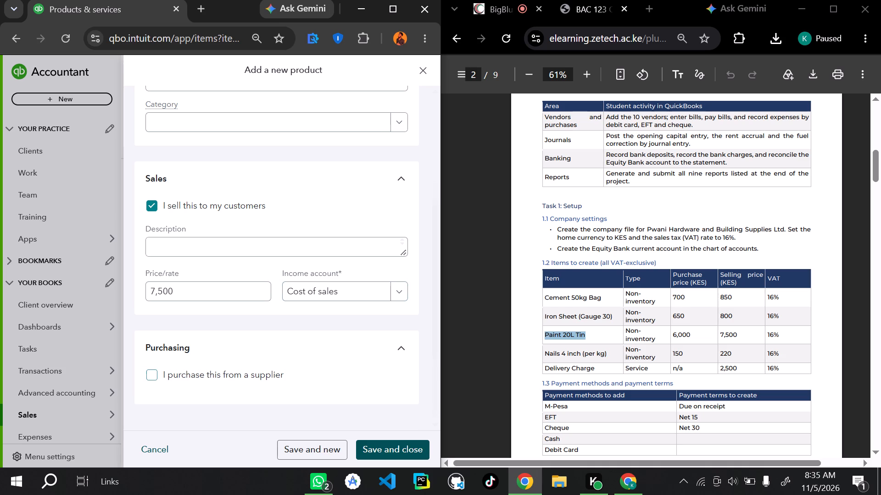
scroll(208, 385, "down", 1)
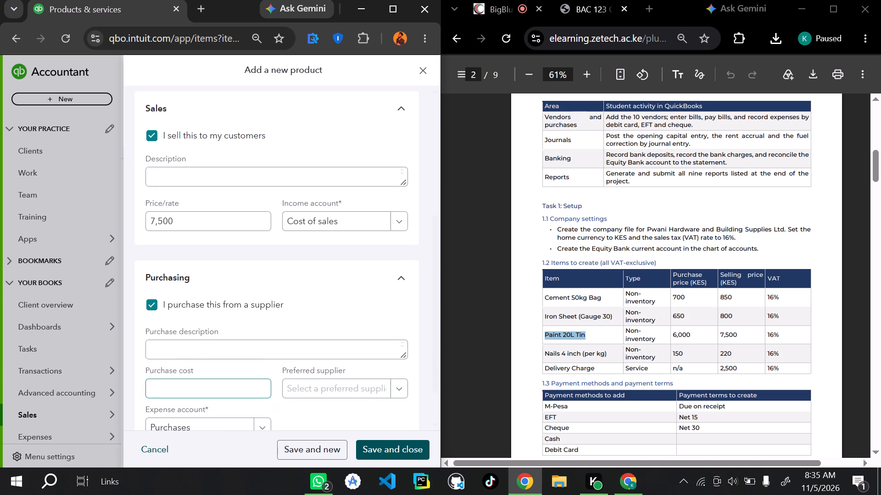
left_click(200, 392)
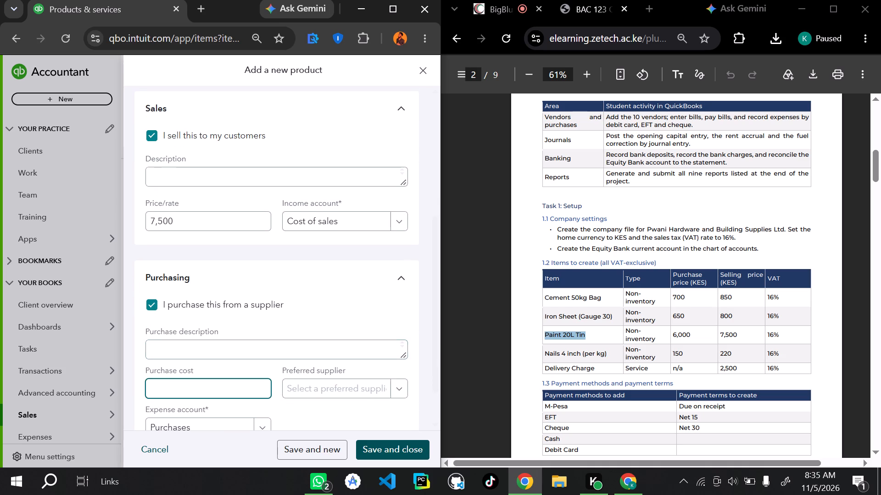
key("6")
type("00")
key("0")
scroll(248, 366, "down", 1)
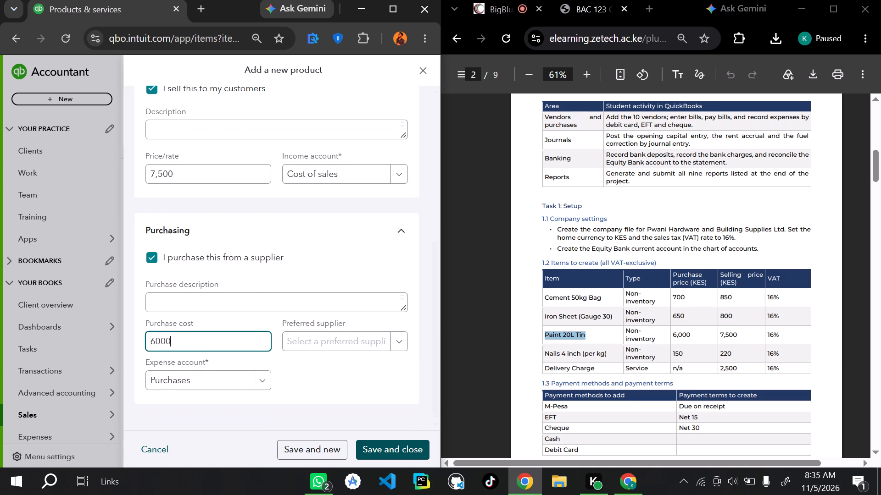
scroll(248, 366, "down", 1)
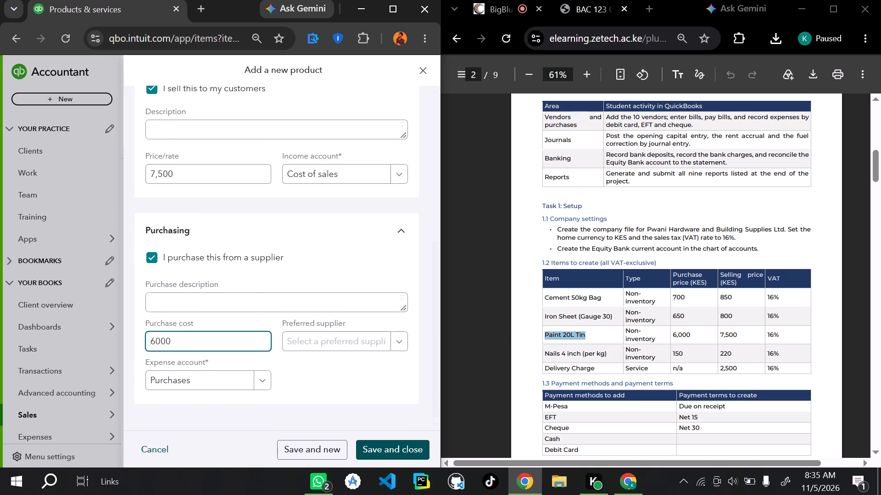
left_click(320, 443)
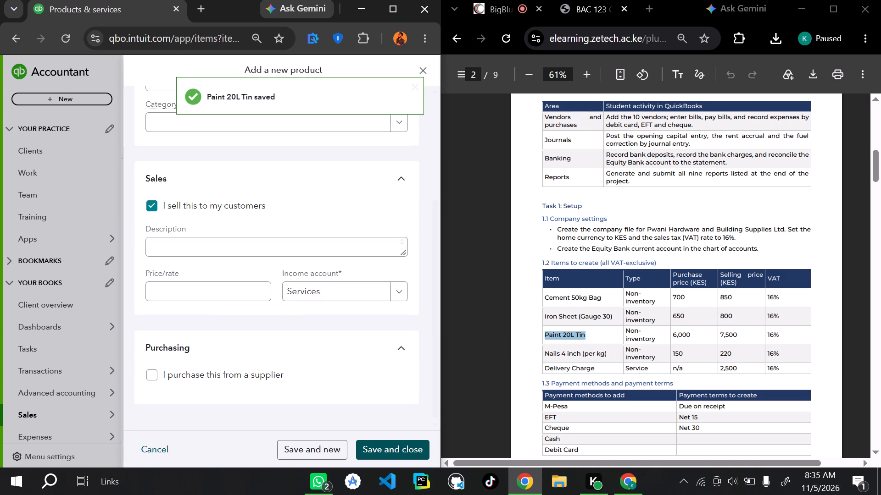
Copy the name Nails 4 inch (per kg) from the project PDF's item table into the new non-inventory item's name.
scroll(365, 246, "up", 3)
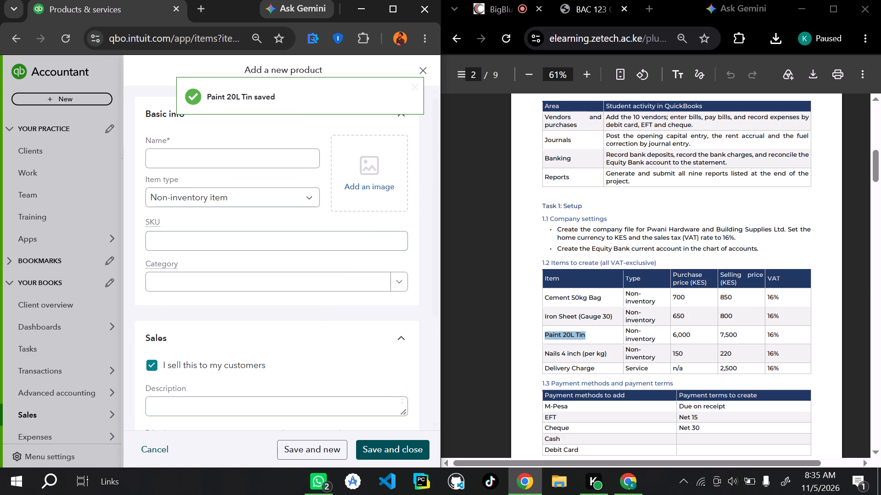
left_click_drag(608, 350, 522, 352)
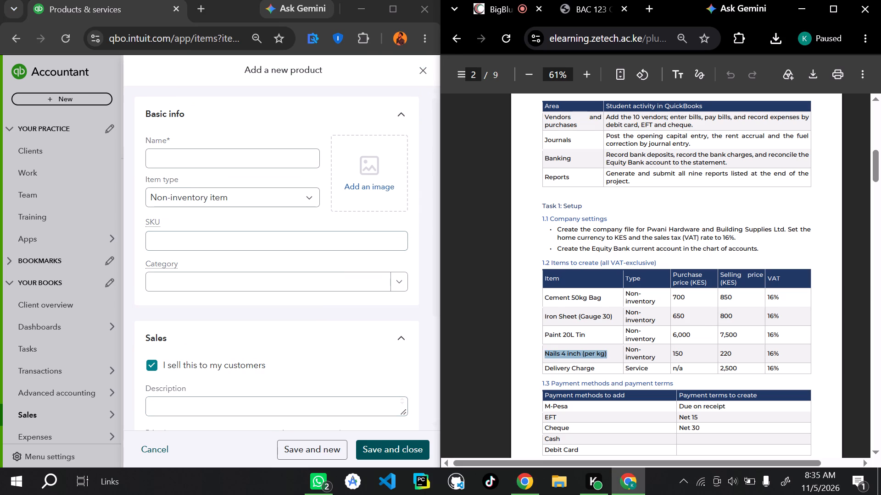
right_click(563, 352)
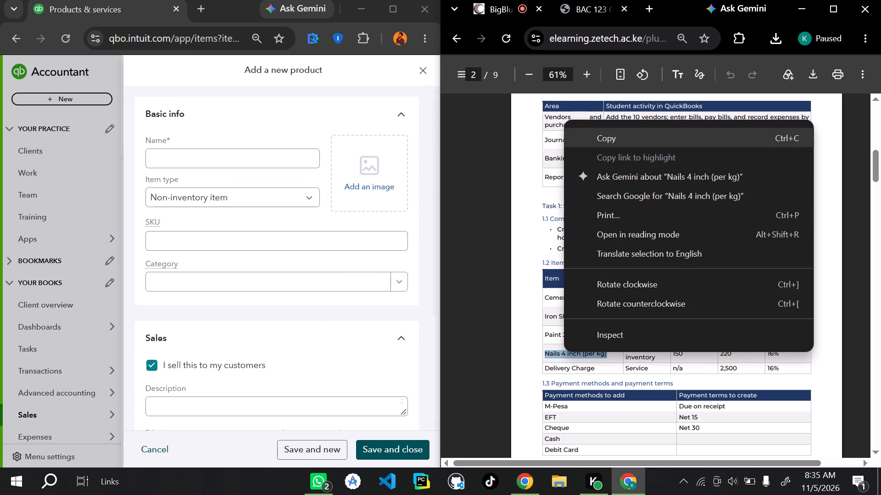
left_click(640, 142)
left_click(262, 156)
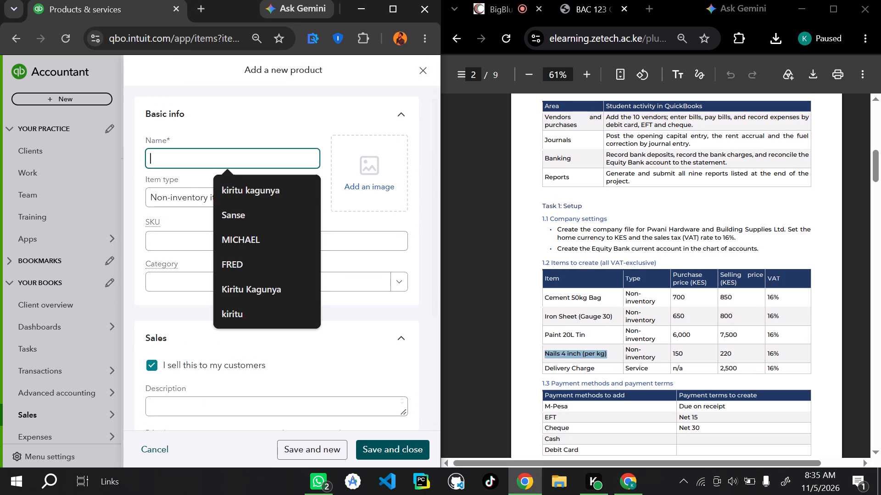
key("ctrl+v")
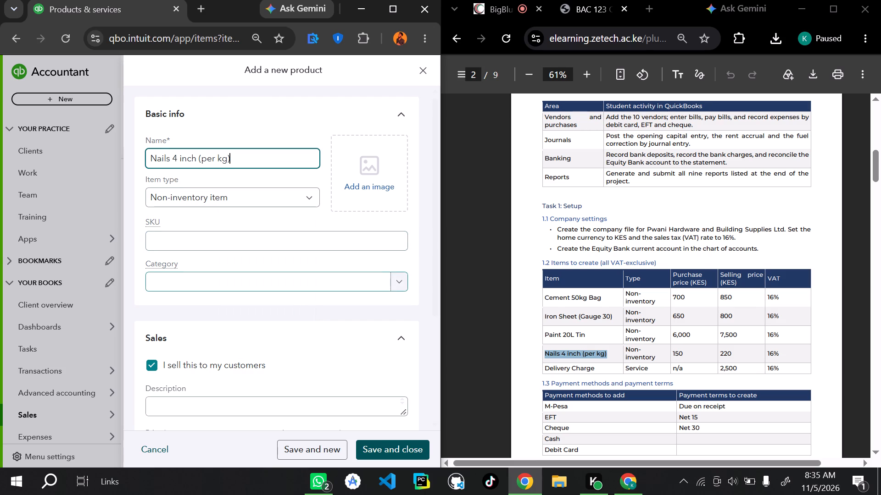
Set the Nails 4 inch (per kg) item's sales price/rate to 220.
scroll(214, 377, "down", 1)
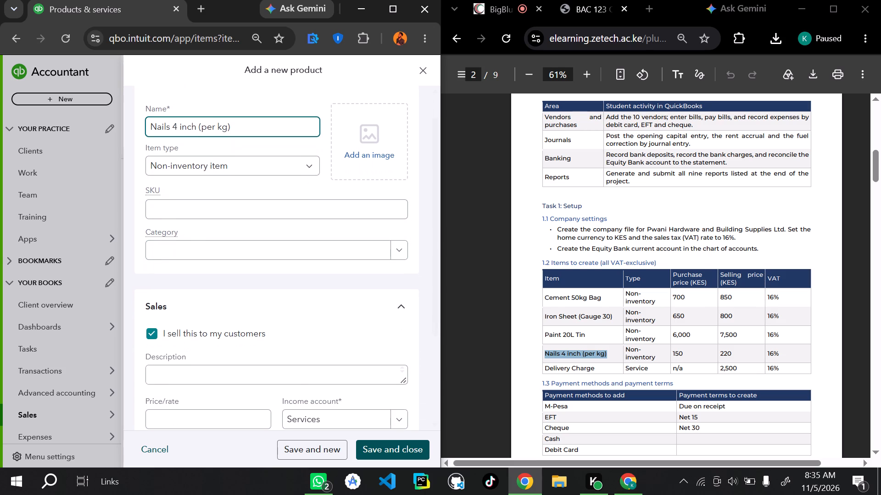
scroll(214, 377, "down", 2)
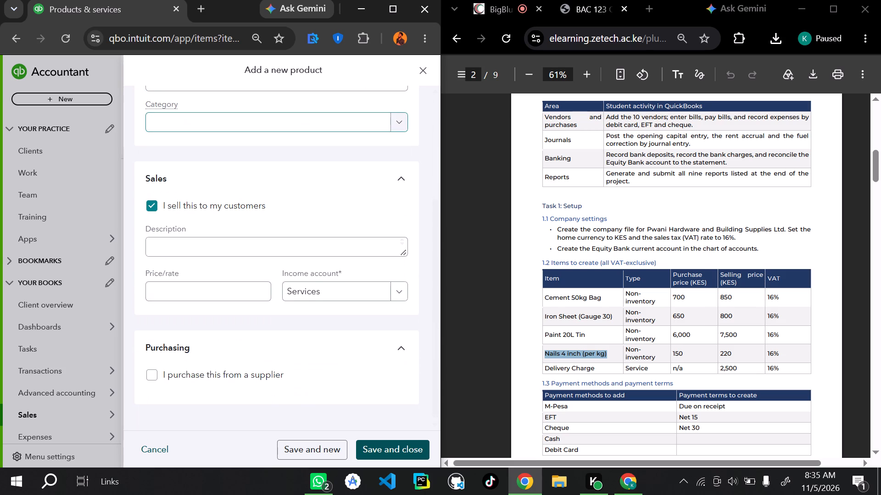
left_click(398, 119)
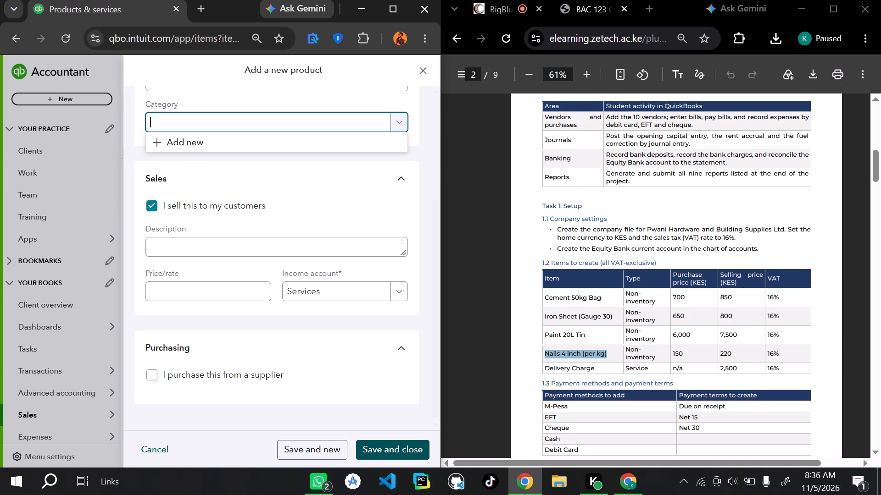
left_click(184, 285)
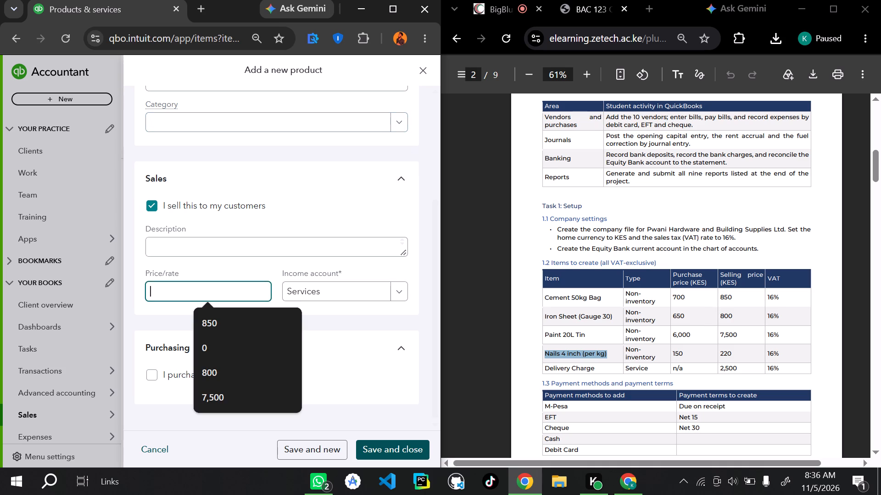
type("220")
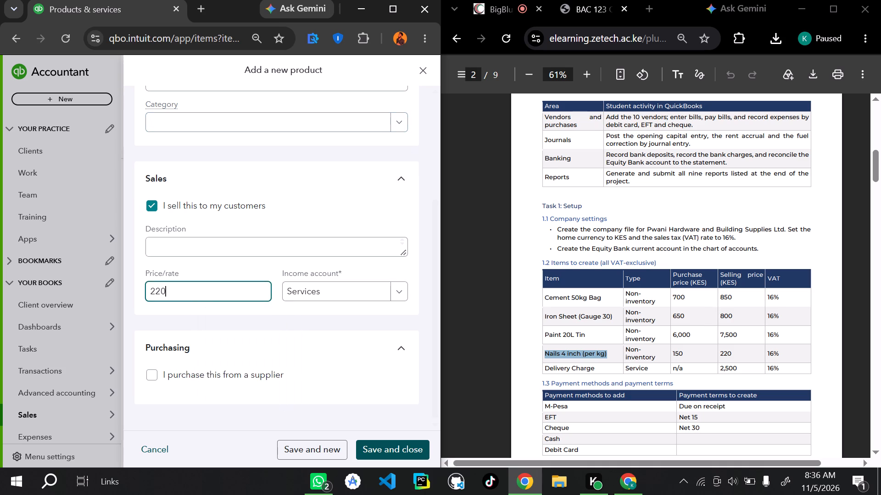
Mark the Nails 4 inch (per kg) item as purchased from a supplier at a purchase cost of 150, then save and close it.
scroll(155, 358, "down", 2)
left_click(147, 371)
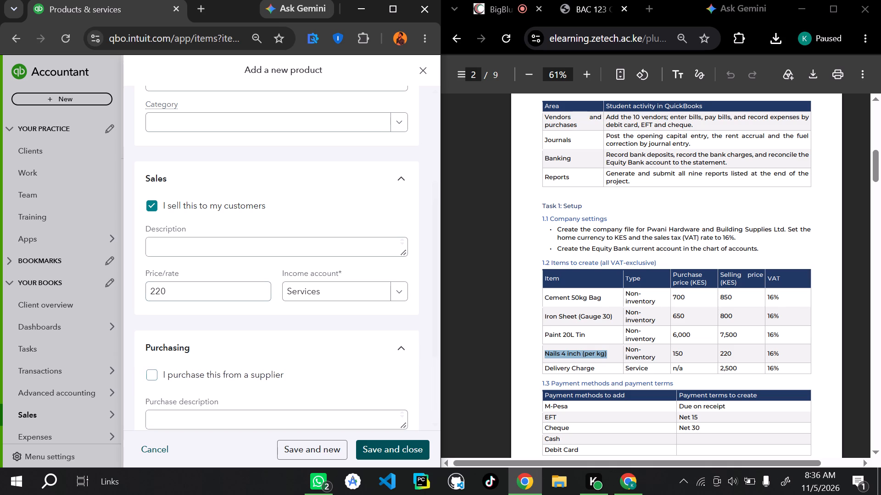
scroll(192, 371, "down", 2)
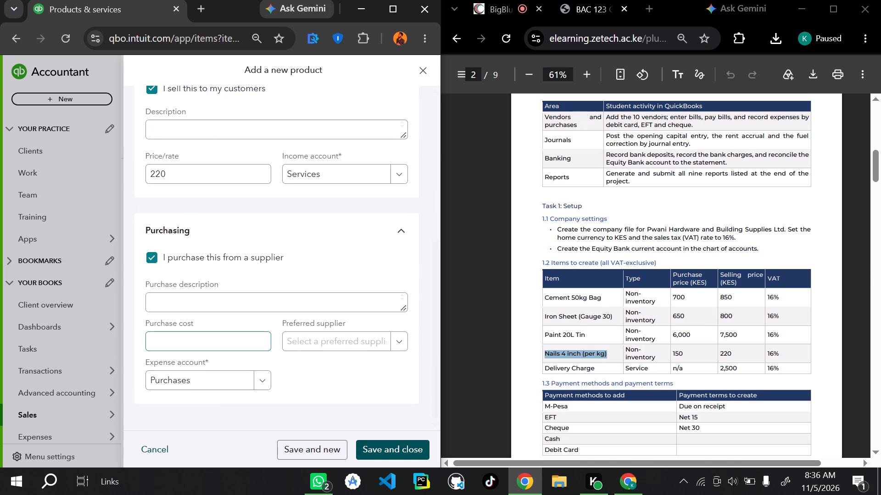
left_click(201, 342)
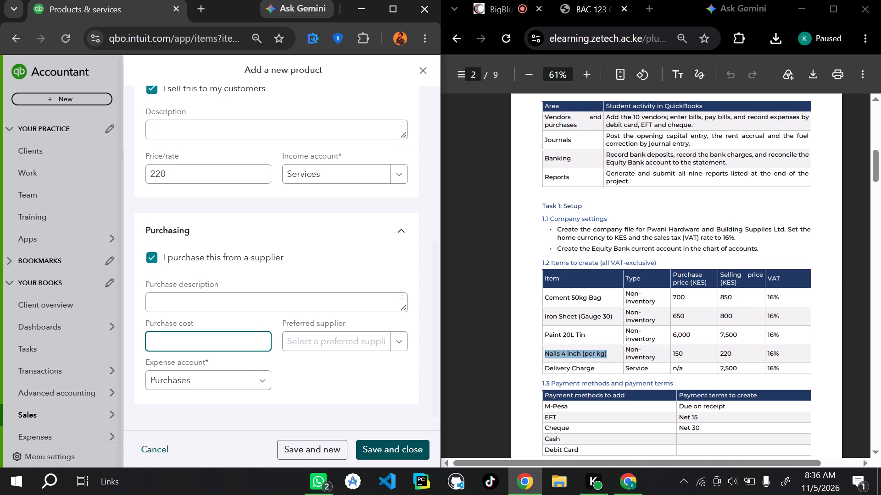
key("1")
type("50")
scroll(201, 342, "down", 1)
scroll(247, 357, "up", 3)
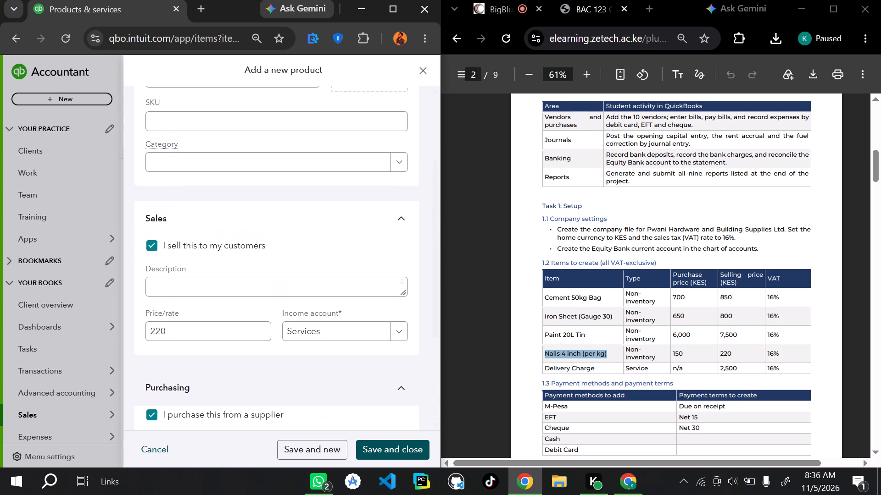
scroll(247, 357, "up", 3)
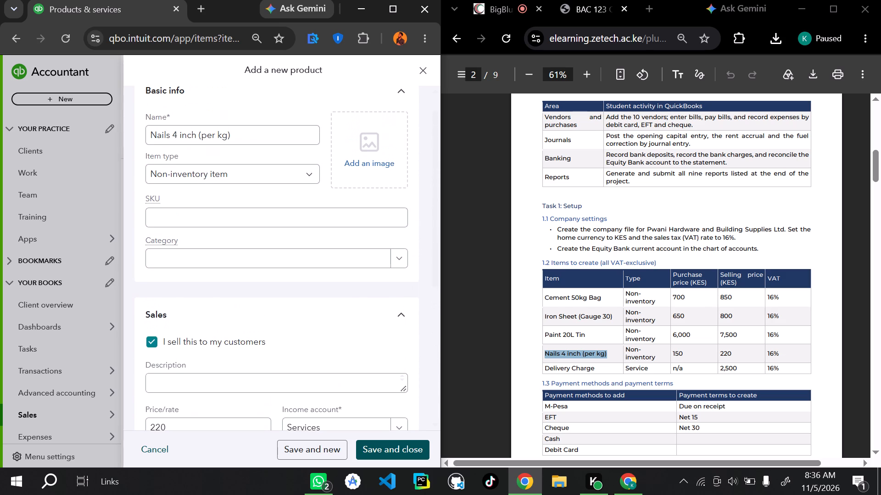
scroll(288, 348, "down", 8)
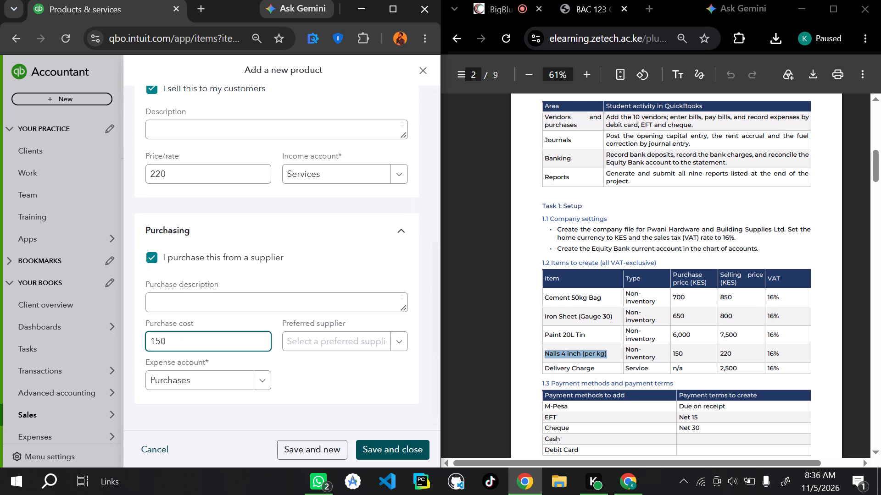
left_click(377, 448)
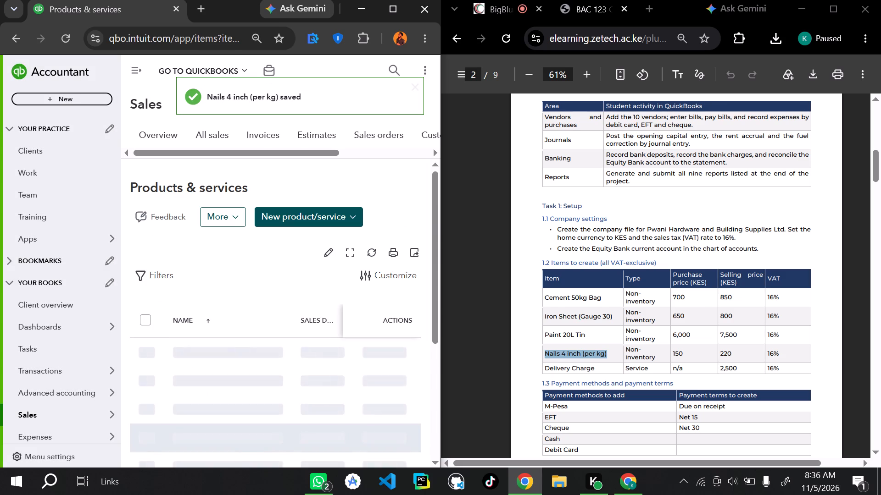
Open the details of the existing Services item from the products and services list.
scroll(267, 349, "down", 2)
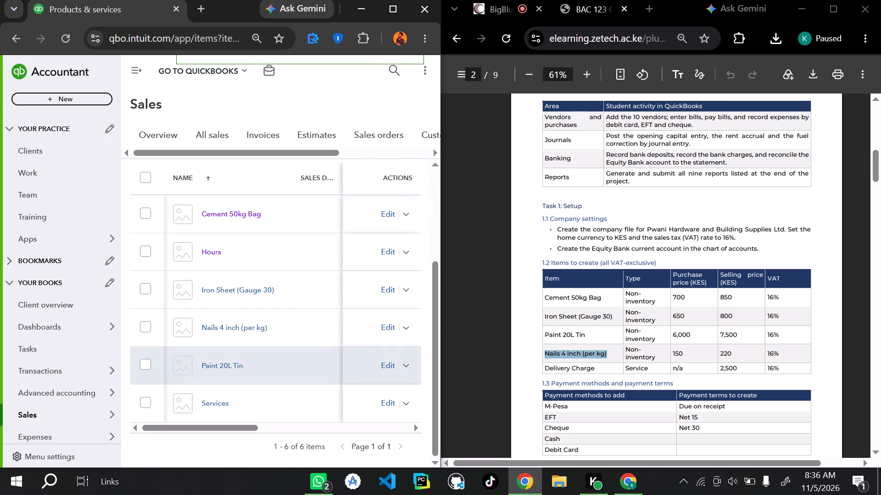
left_click(207, 404)
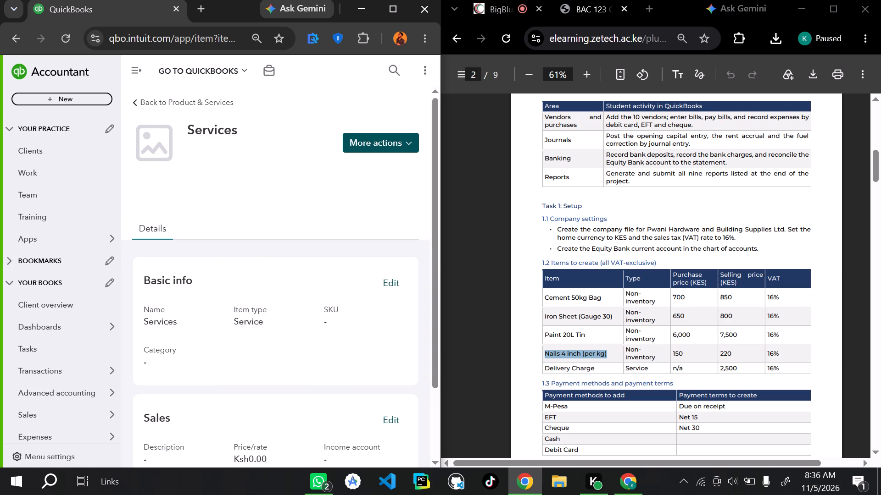
Return to the products and services list and open the existing Services item for editing.
scroll(233, 221, "down", 2)
scroll(233, 221, "up", 2)
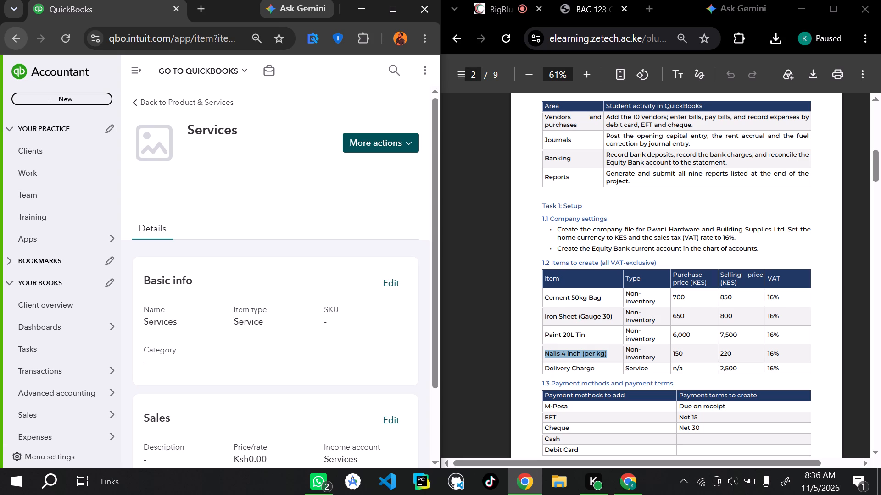
left_click(137, 103)
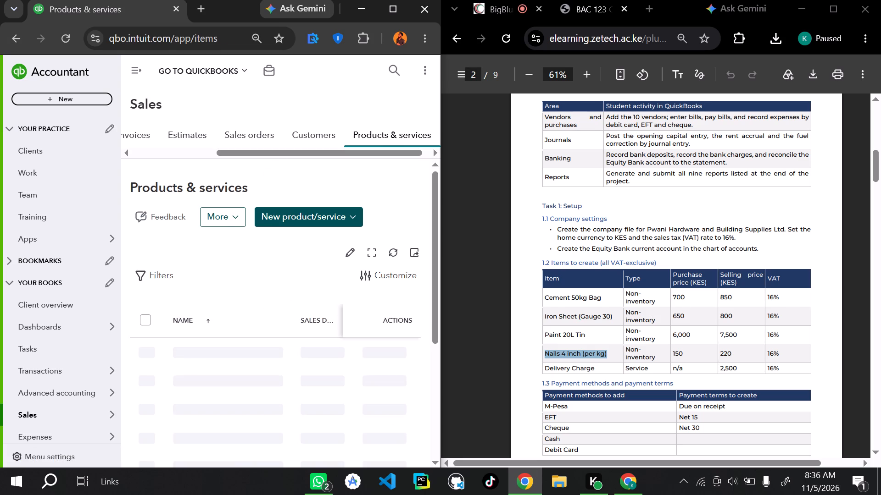
scroll(313, 281, "down", 3)
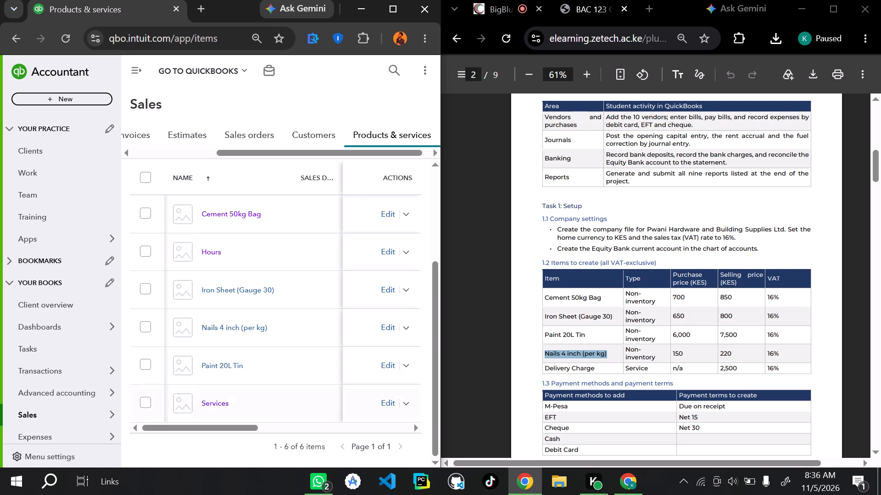
left_click(407, 405)
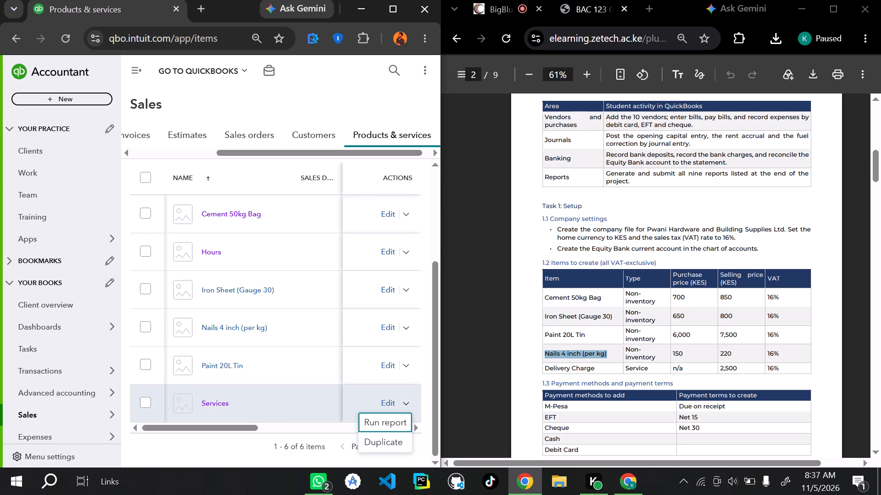
left_click(388, 402)
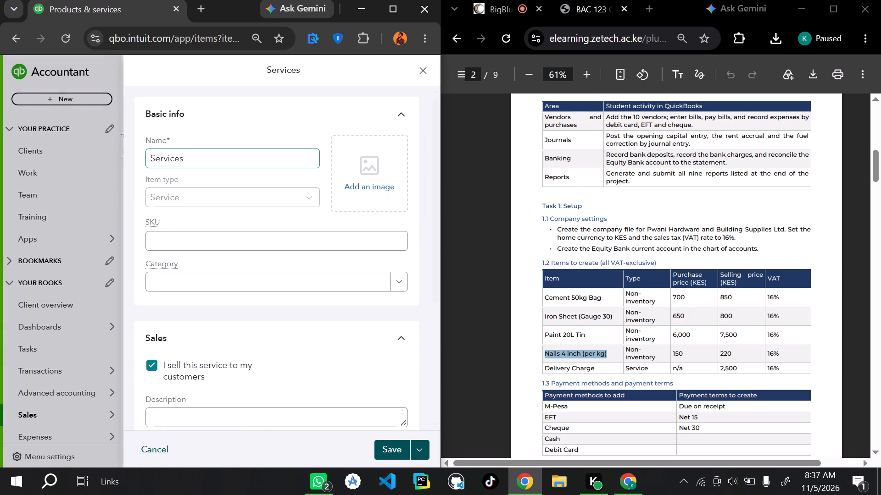
Rename the Services item as Delivery Charge, copying the name from the project PDF's item table.
left_click(245, 153)
key("BackSpace")
key("BackSpace")
key("BackSpace")
key("BackSpace")
key("BackSpace")
key("BackSpace")
key("BackSpace")
key("BackSpace")
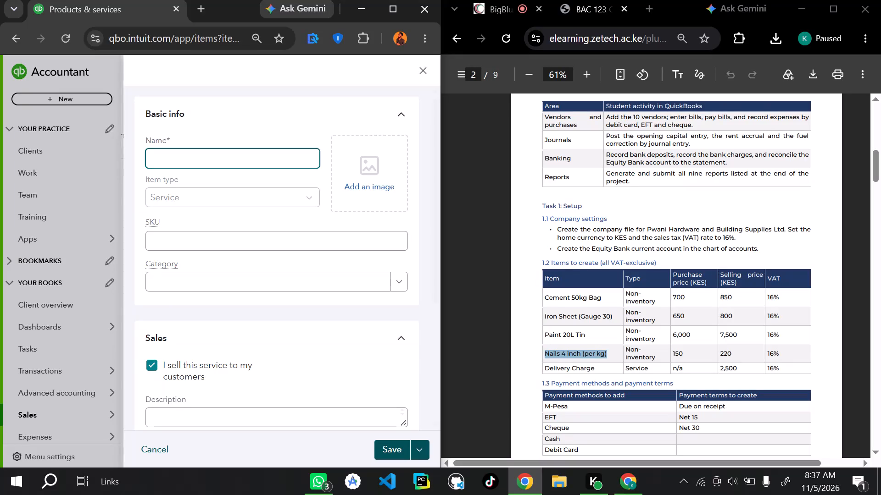
left_click_drag(597, 367, 545, 369)
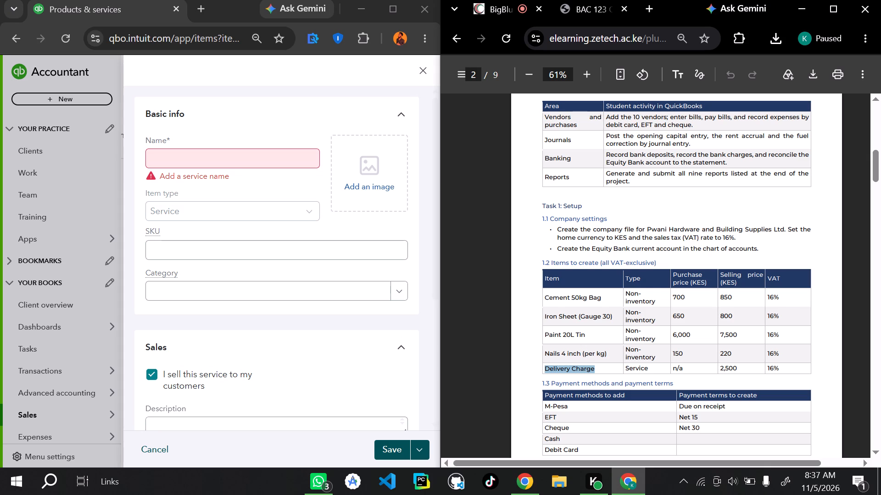
right_click(559, 373)
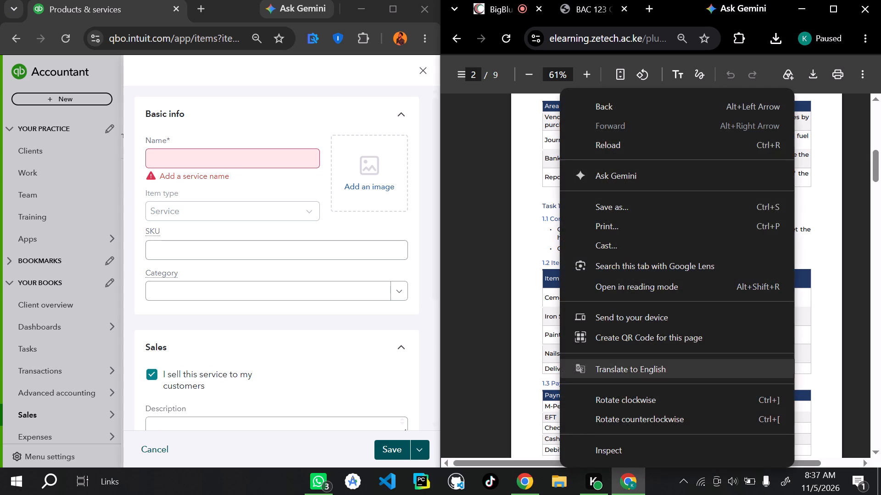
left_click(529, 355)
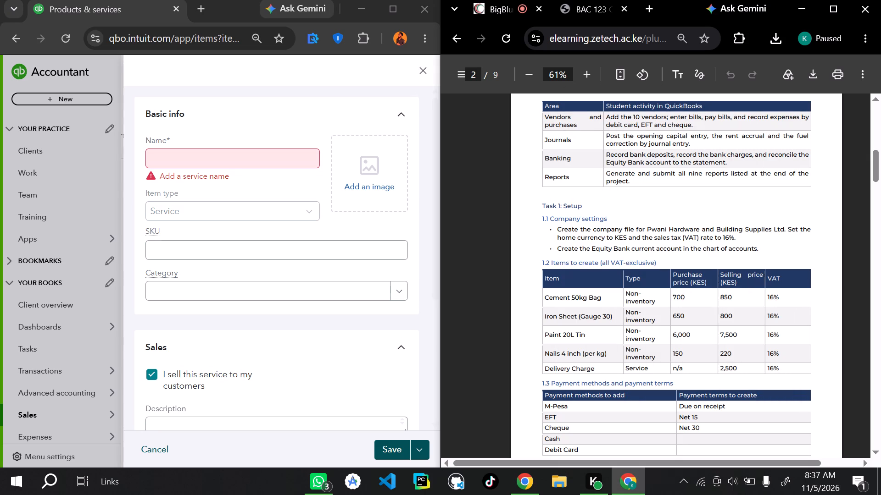
left_click_drag(597, 369, 560, 369)
left_click_drag(560, 369, 546, 370)
right_click(546, 370)
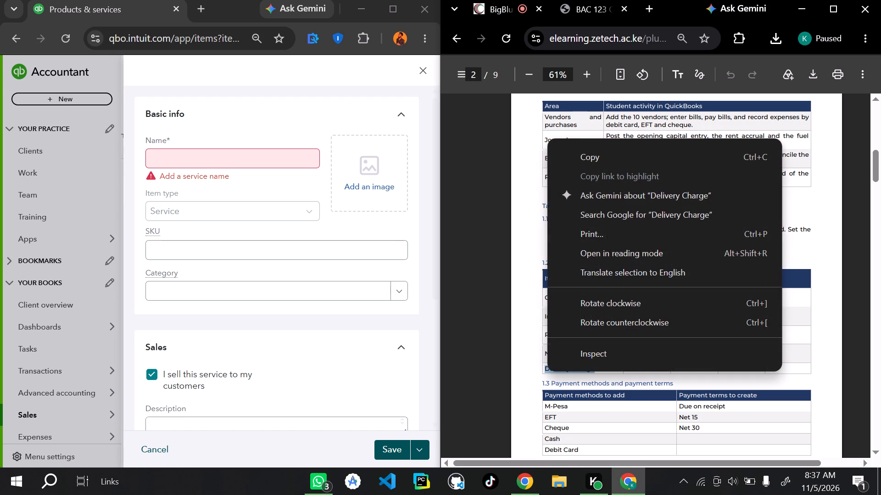
left_click(647, 151)
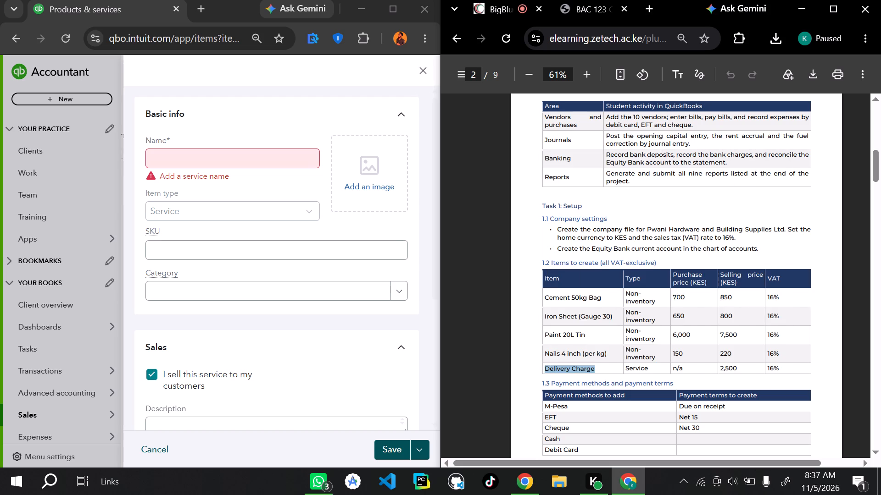
left_click(213, 164)
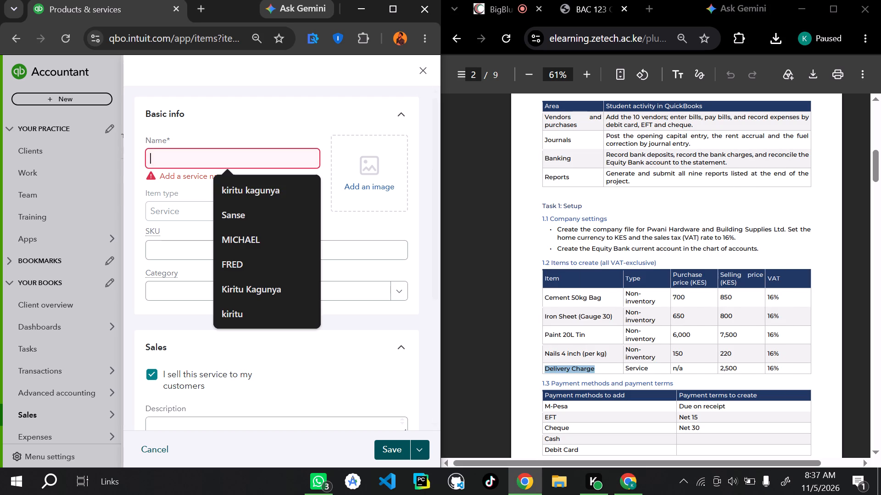
key("ctrl+v")
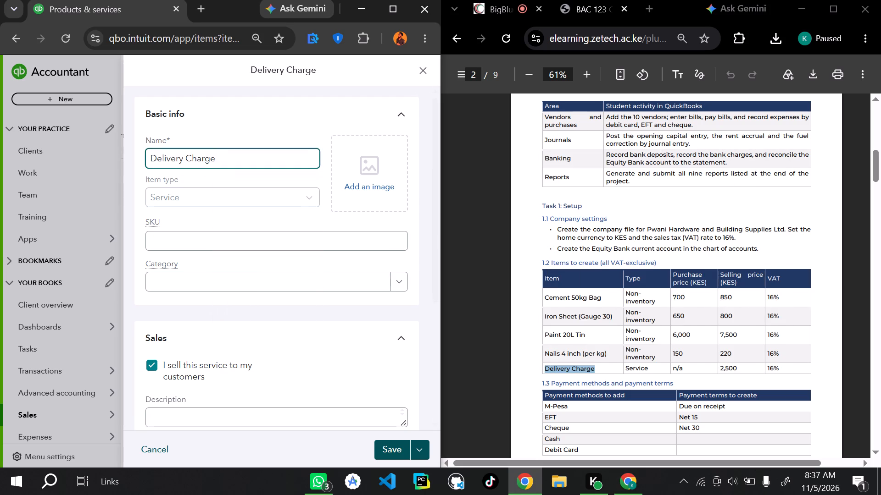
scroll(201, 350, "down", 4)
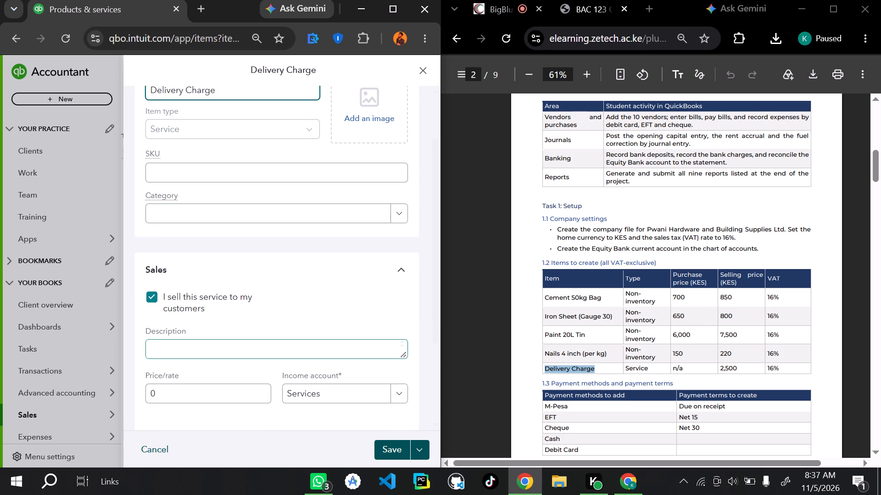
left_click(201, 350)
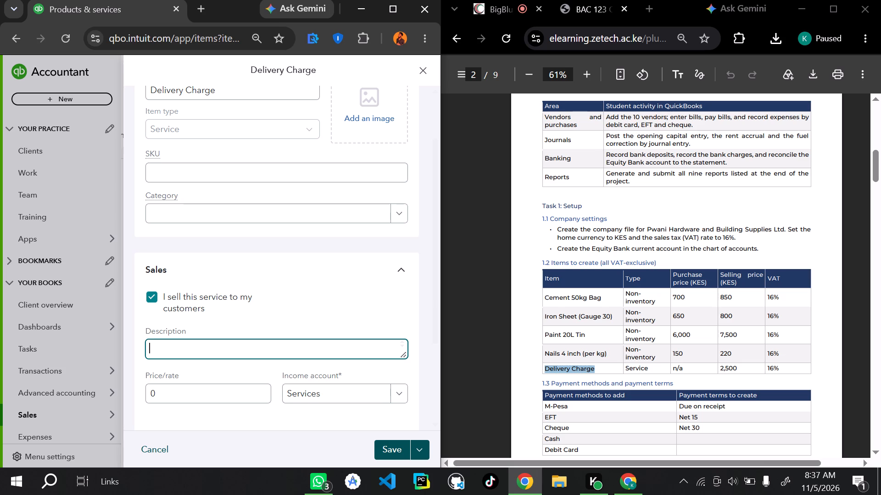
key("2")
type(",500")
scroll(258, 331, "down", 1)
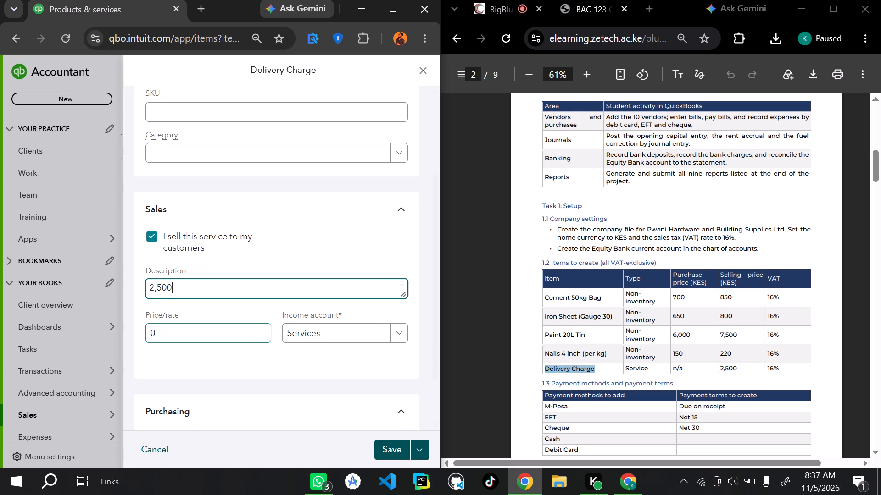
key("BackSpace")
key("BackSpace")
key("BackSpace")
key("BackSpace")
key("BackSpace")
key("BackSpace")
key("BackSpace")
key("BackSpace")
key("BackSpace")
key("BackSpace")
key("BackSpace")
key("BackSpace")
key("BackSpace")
Set the Delivery Charge service's sales price/rate to 2,500 and save the item.
left_click(222, 334)
key("2")
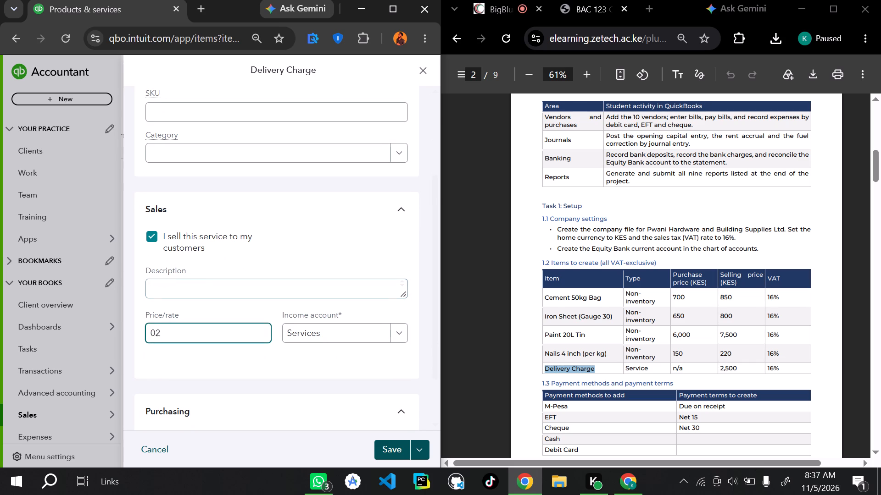
key("BackSpace")
key("BackSpace")
key("2")
type(",500")
scroll(271, 419, "down", 3)
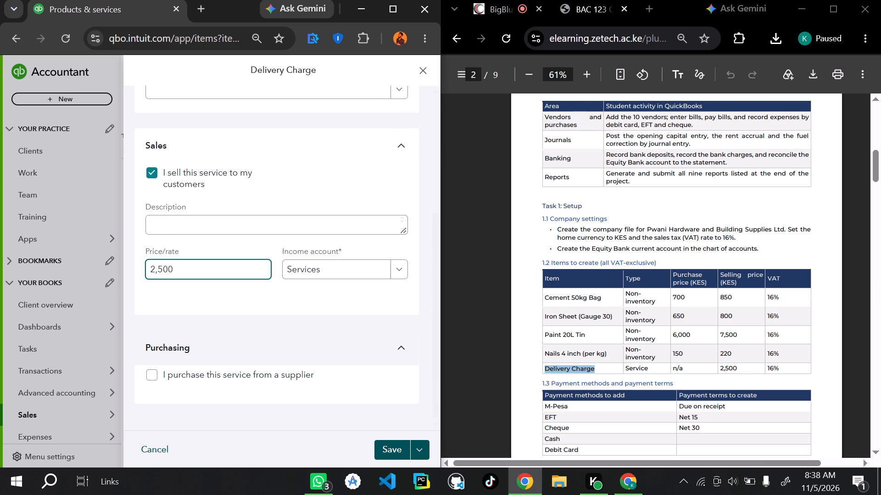
scroll(335, 345, "up", 2)
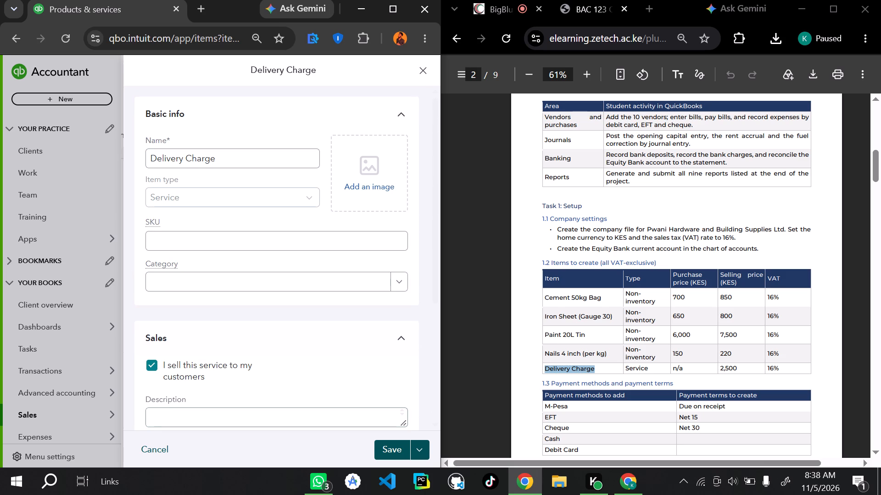
left_click(396, 449)
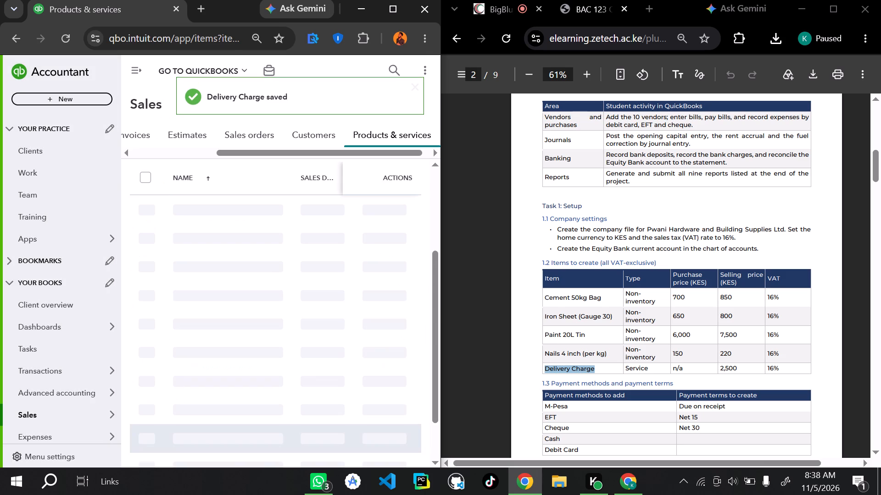
Maximize the QuickBooks window and examine the types, prices and costs in the products and services list, leaving no item selected.
scroll(281, 381, "down", 1)
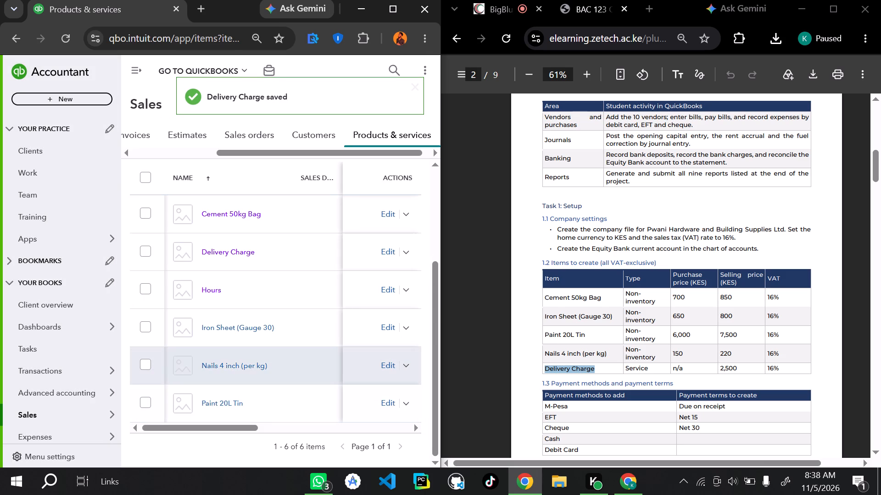
scroll(281, 381, "down", 1)
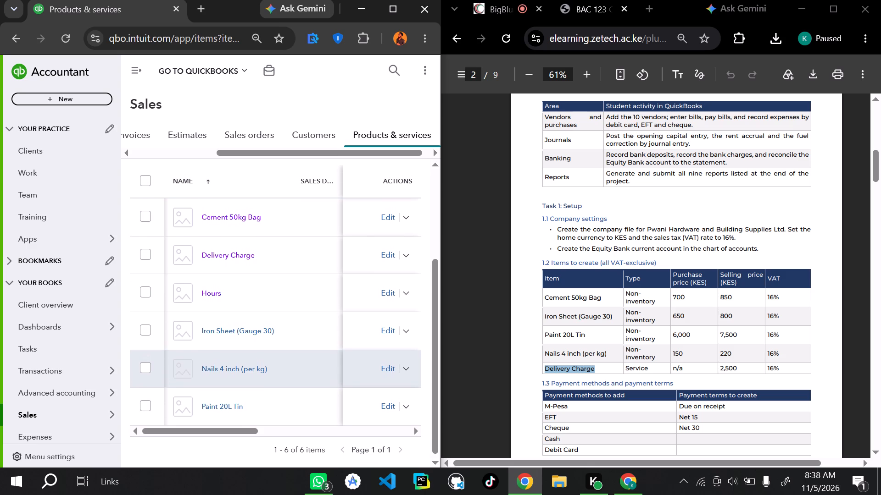
right_click(208, 286)
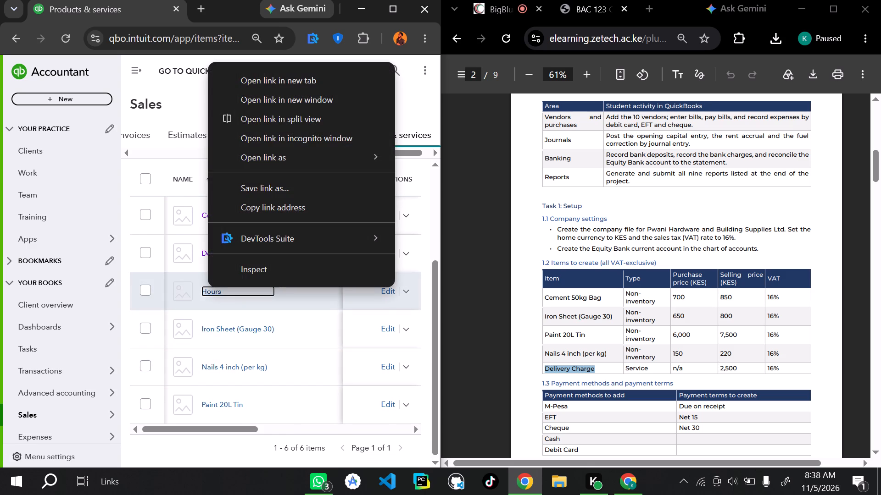
left_click(148, 288)
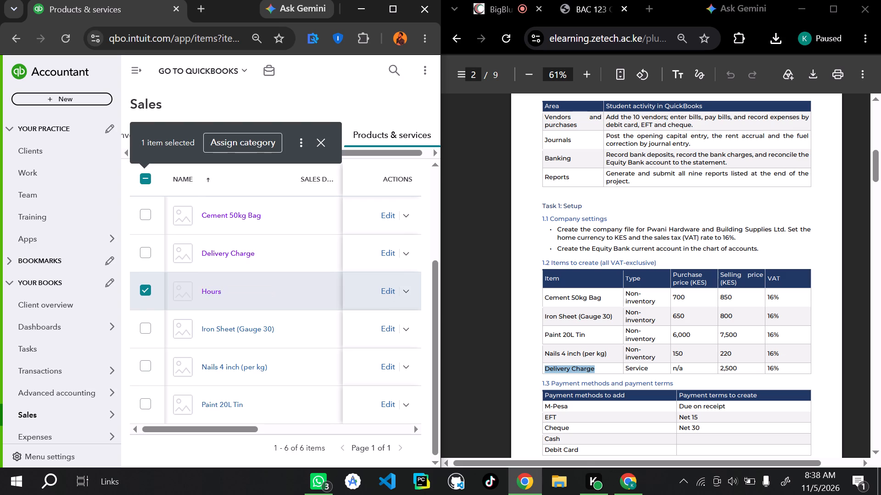
scroll(280, 335, "down", 3)
scroll(280, 335, "left", 1)
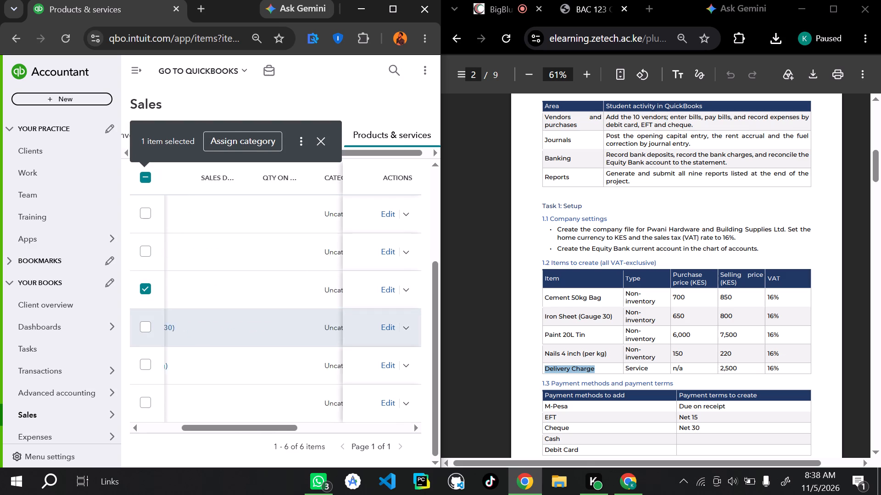
scroll(280, 335, "left", 5)
scroll(280, 335, "up", 1)
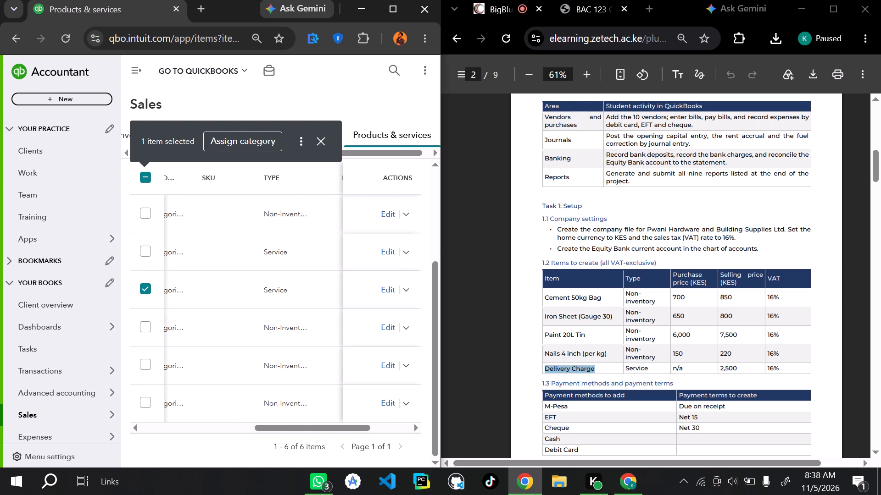
left_click(396, 6)
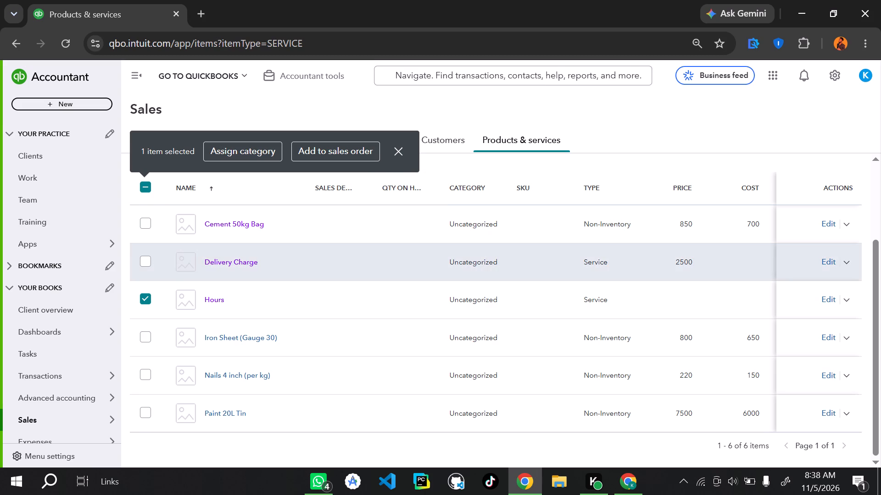
left_click(397, 156)
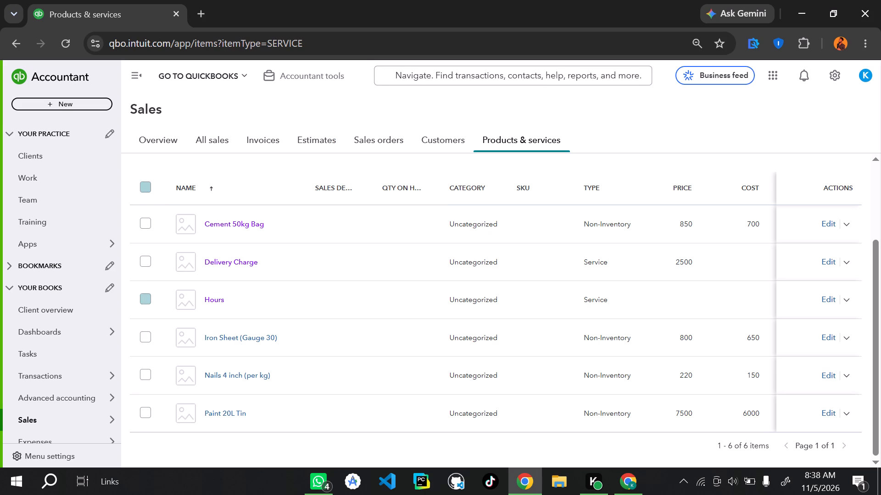
scroll(409, 311, "right", 1)
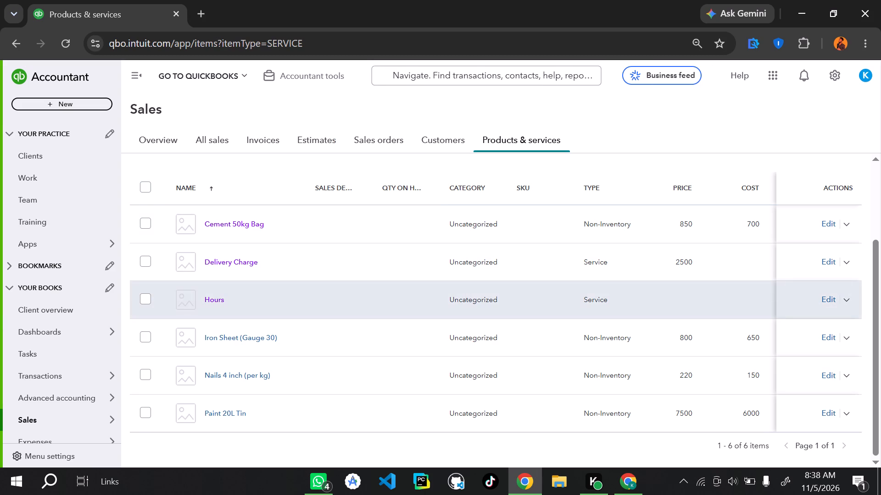
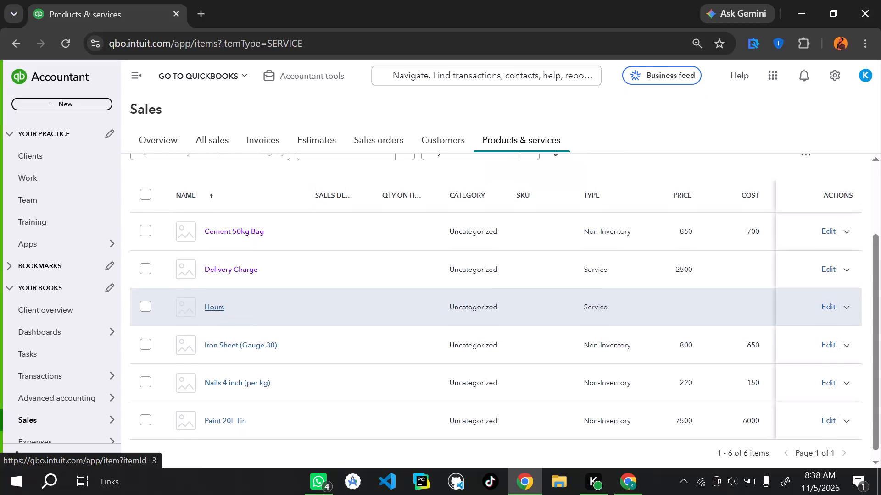
Select the Hours service in the products and services list and check which bulk and row actions are available for it.
scroll(213, 303, "up", 1)
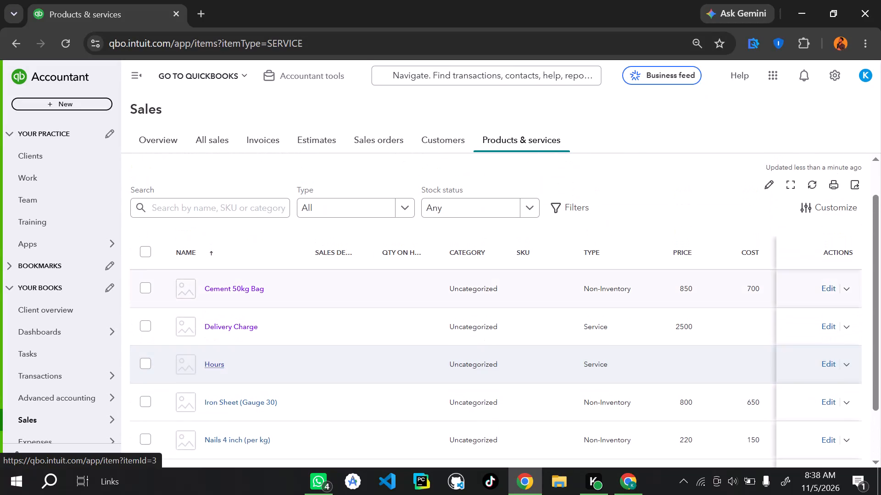
scroll(213, 303, "up", 1)
scroll(213, 303, "down", 1)
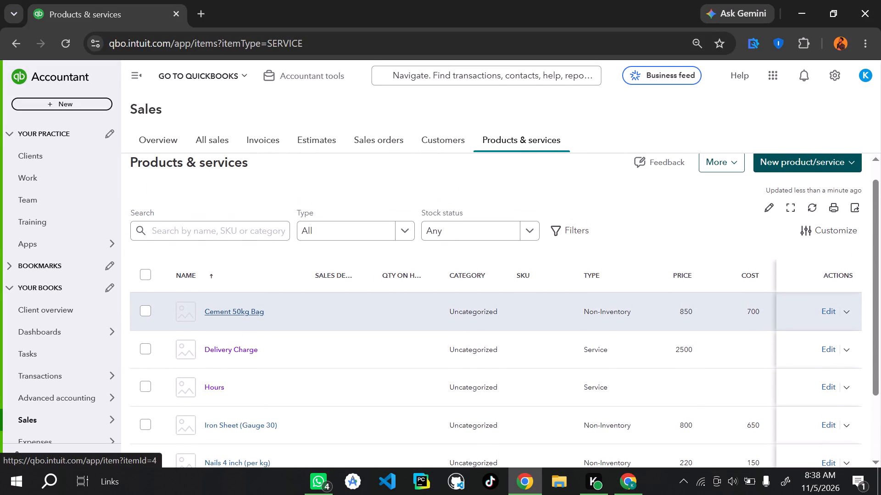
scroll(213, 303, "down", 2)
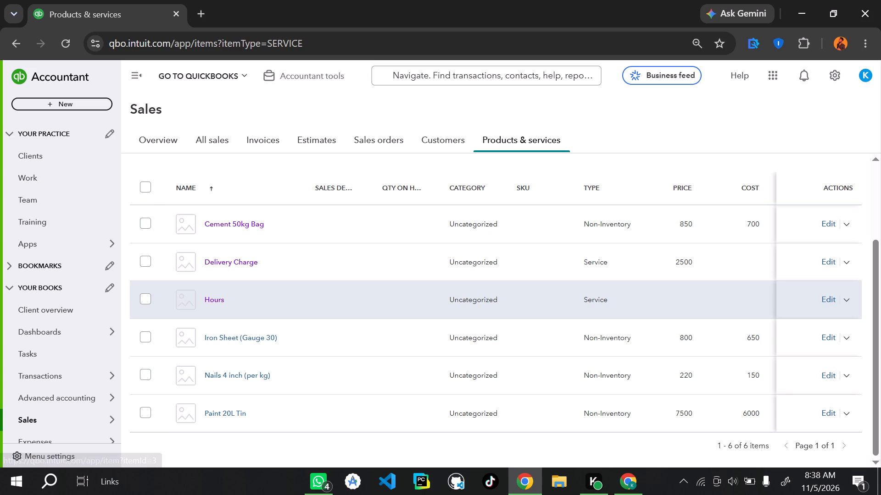
left_click(144, 296)
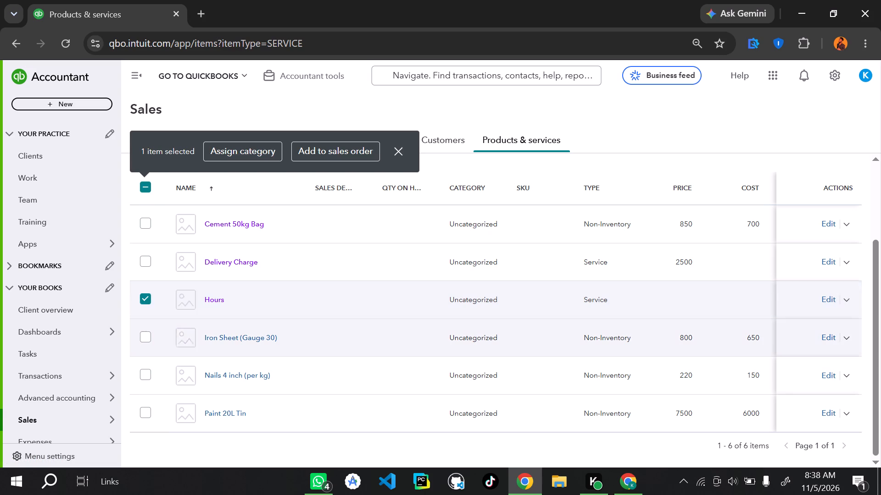
scroll(274, 319, "down", 1)
scroll(369, 308, "left", 1)
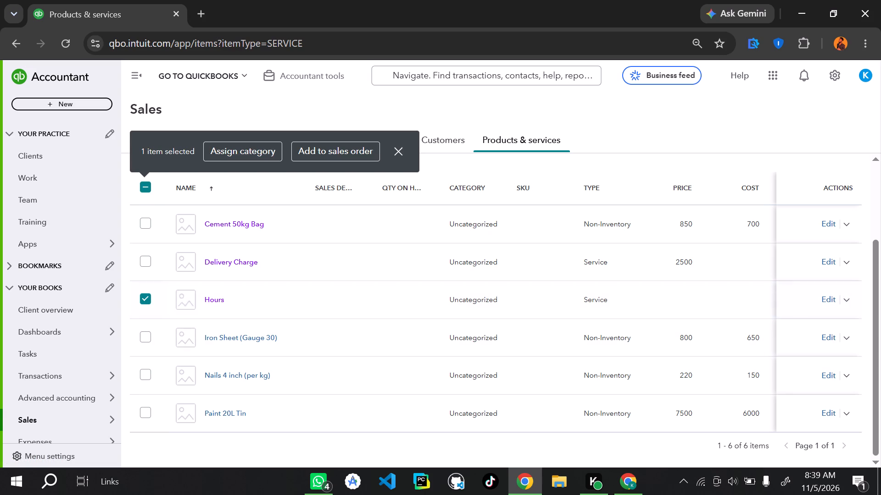
left_click(852, 301)
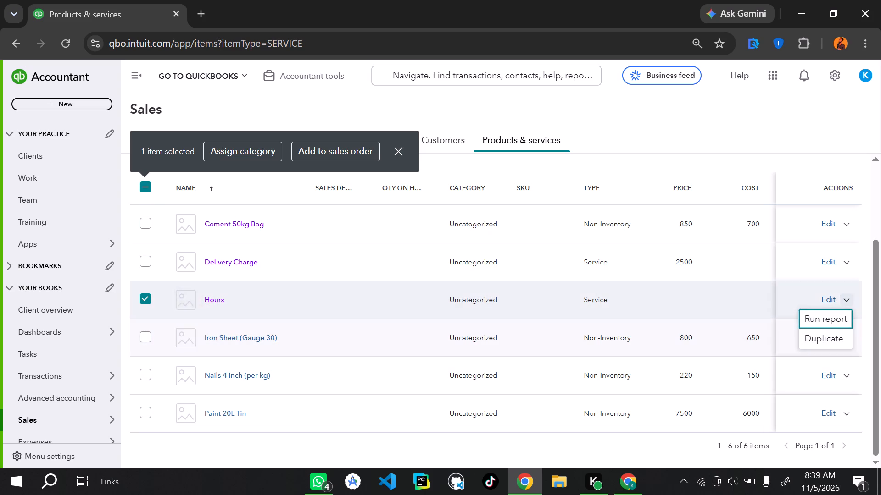
Open the details page of the Hours service from the products and services list.
right_click(214, 297)
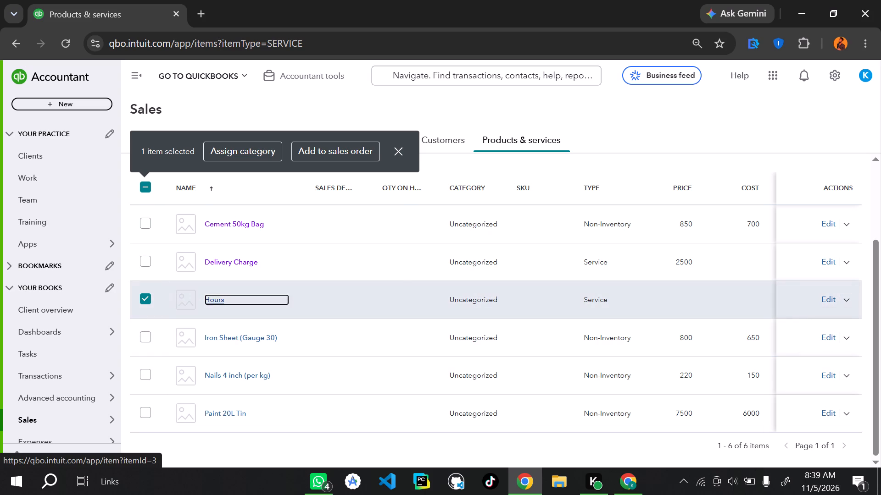
left_click(214, 297)
left_click(149, 300)
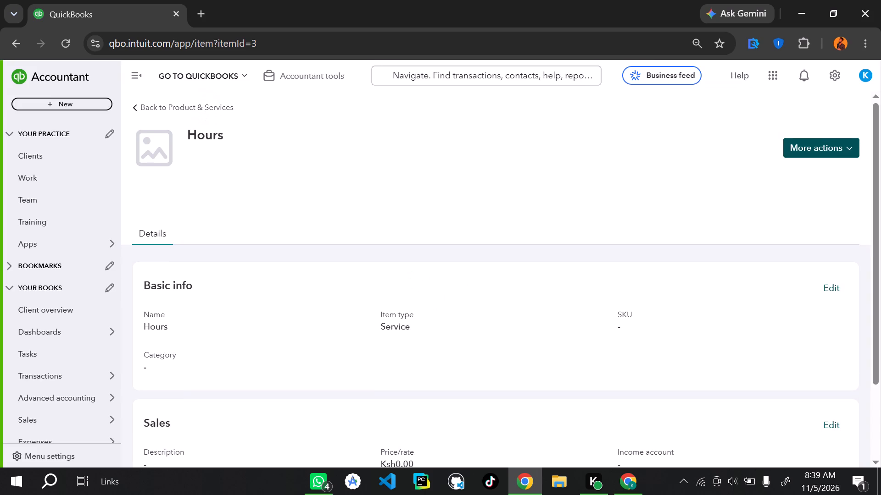
Check which further actions the Hours service's details page offers and review its basic and sales information.
left_click(816, 141)
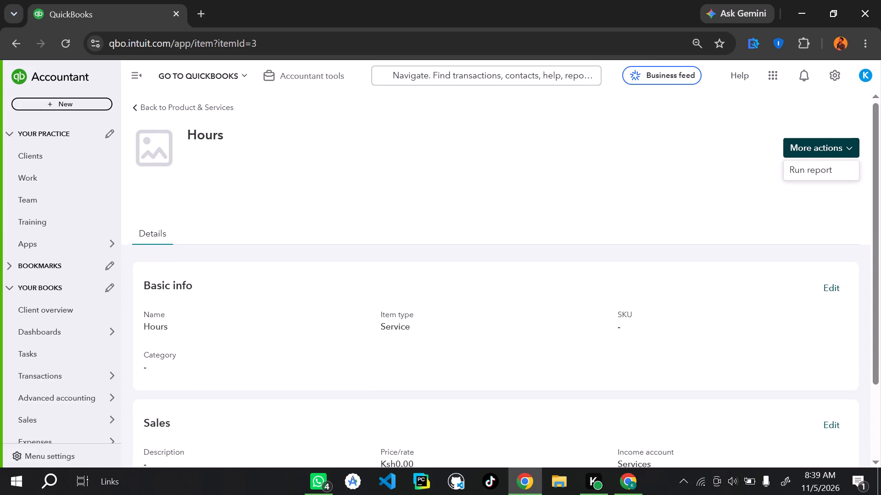
scroll(652, 249, "down", 3)
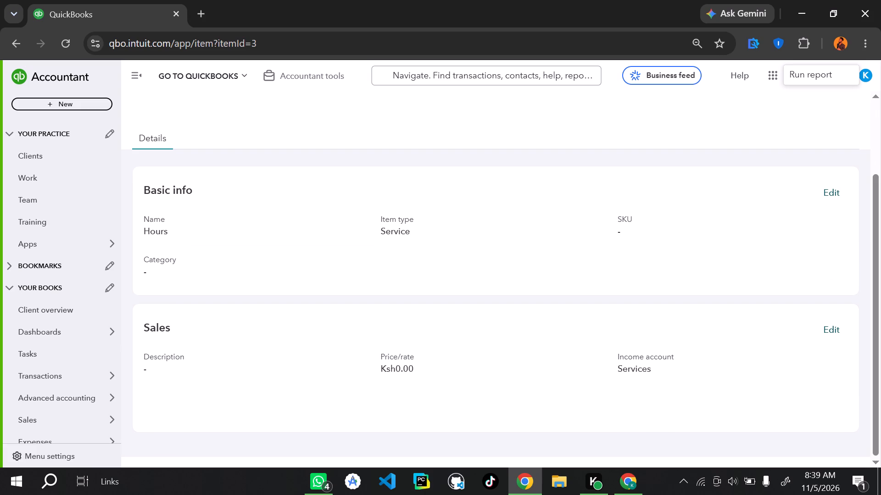
left_click(831, 192)
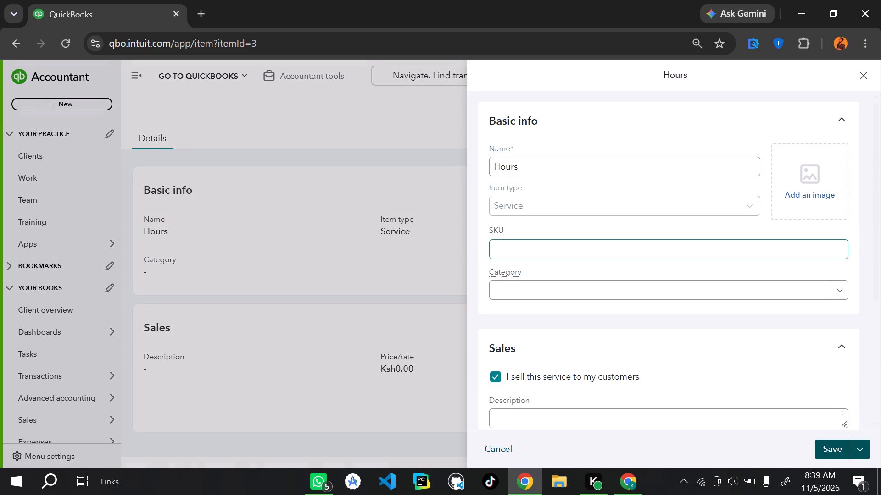